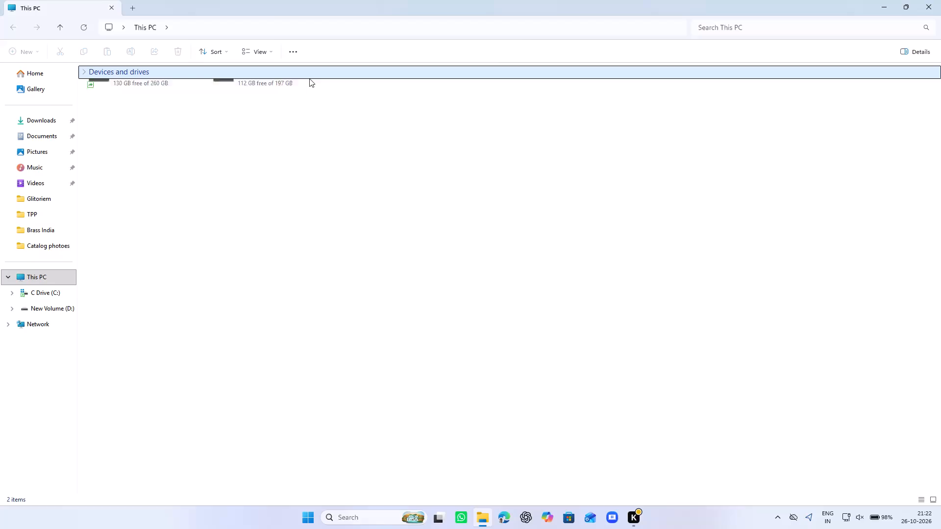
Open the Excel workbook Sticker Refference(Blues) 2 from the D: drive folder a bhavya > MP > Tirth Innovation.
{"action": "left_click", "coordinate": [15, 27]}
{"action": "left_click", "coordinate": [132, 76]}
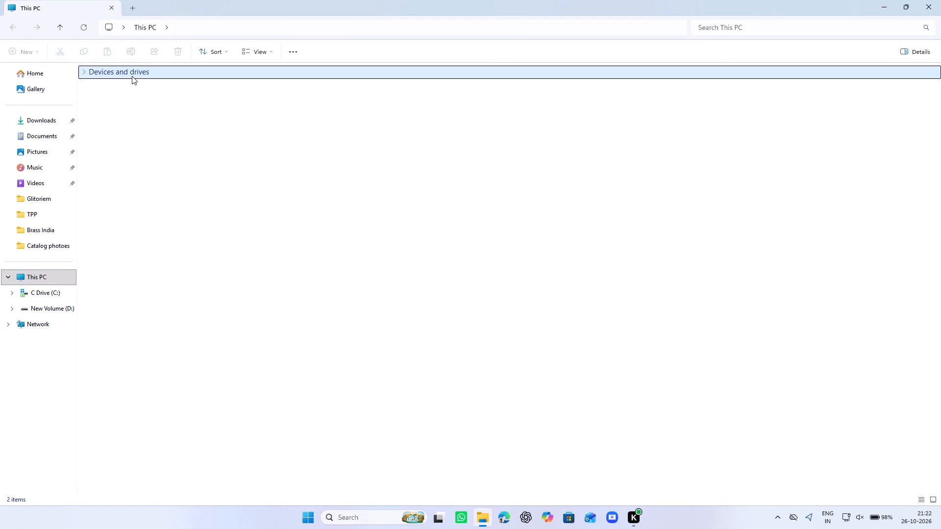
{"action": "double_click", "coordinate": [132, 76]}
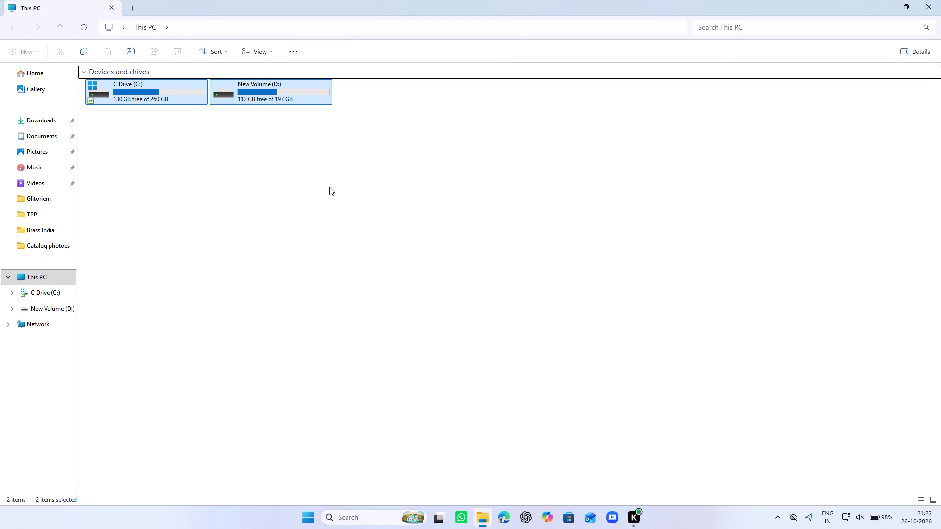
{"action": "left_click", "coordinate": [329, 187]}
{"action": "double_click", "coordinate": [323, 104]}
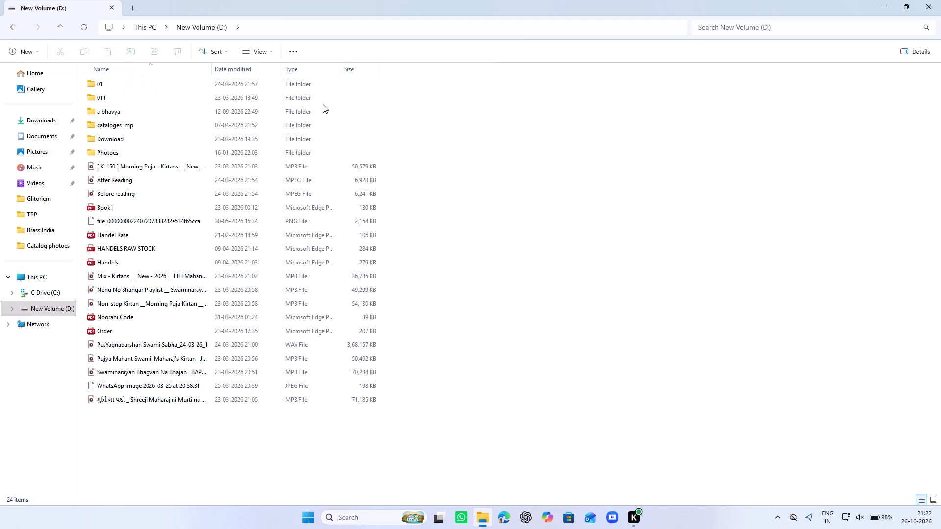
{"action": "double_click", "coordinate": [277, 109]}
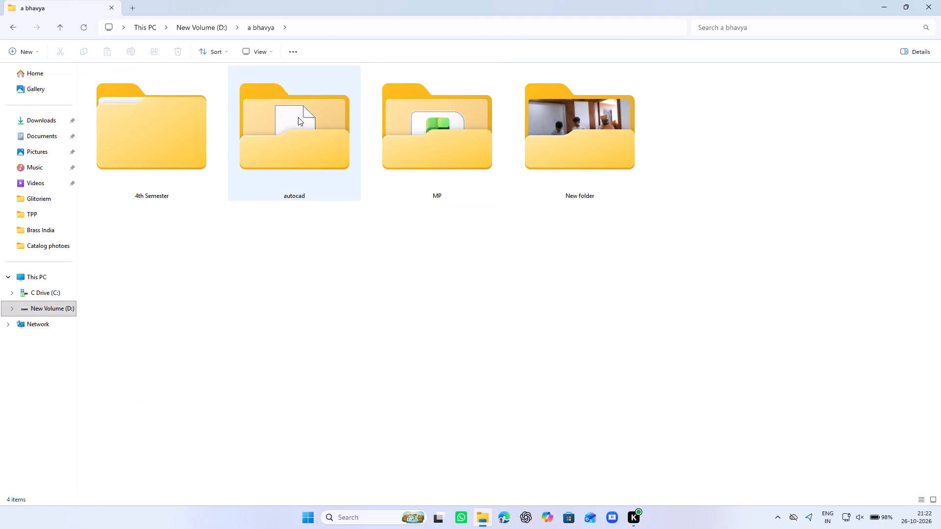
{"action": "double_click", "coordinate": [441, 155]}
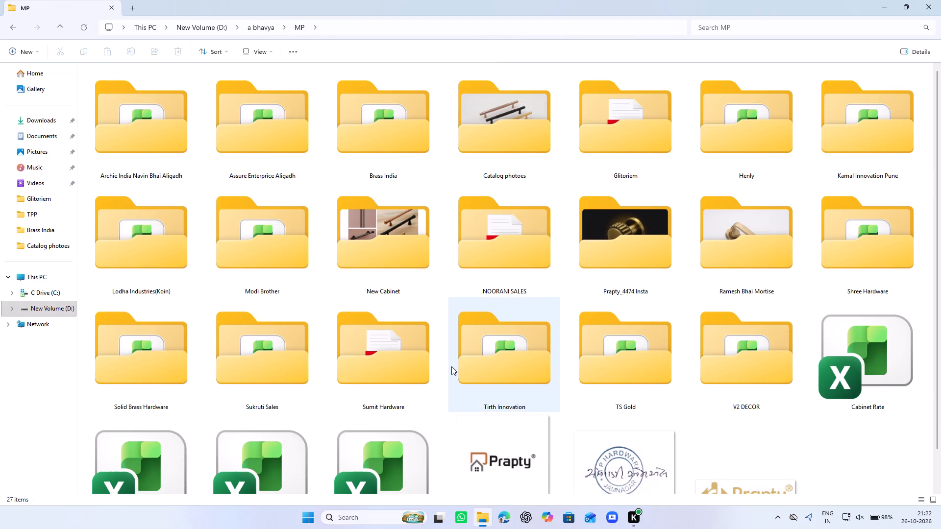
{"action": "double_click", "coordinate": [458, 367]}
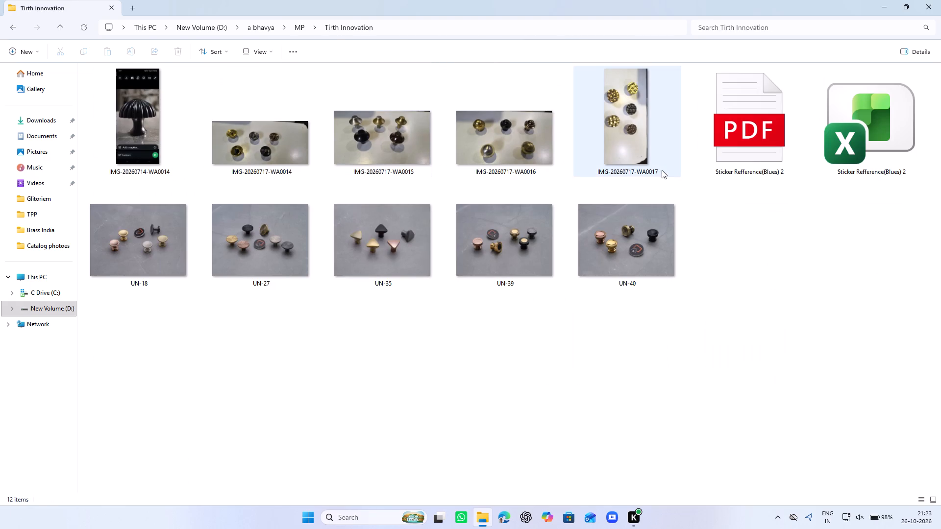
{"action": "double_click", "coordinate": [847, 157]}
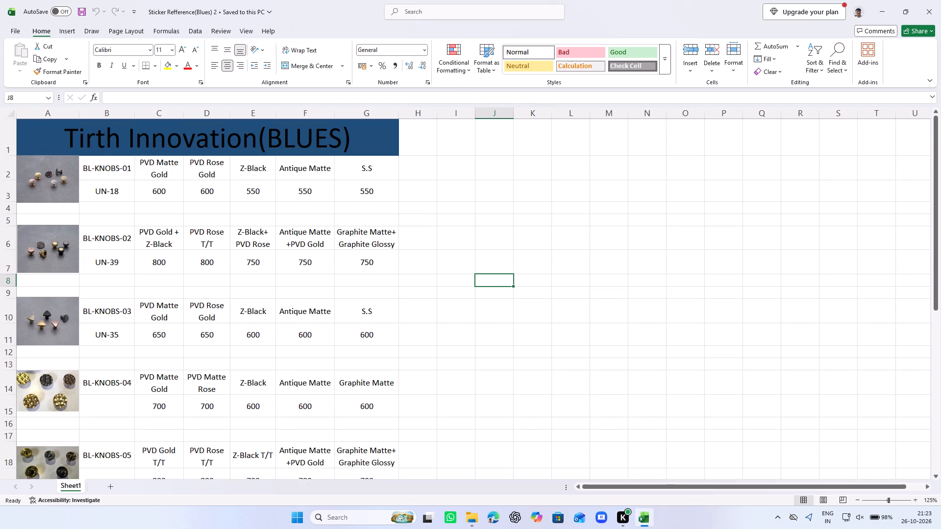
Review the knob entries, finishes and prices from BL-KNOBS-01 down to BL-KNOBS-16.
{"action": "scroll", "coordinate": [482, 228], "scroll_direction": "right", "scroll_amount": 6}
{"action": "scroll", "coordinate": [482, 228], "scroll_direction": "down", "scroll_amount": 4}
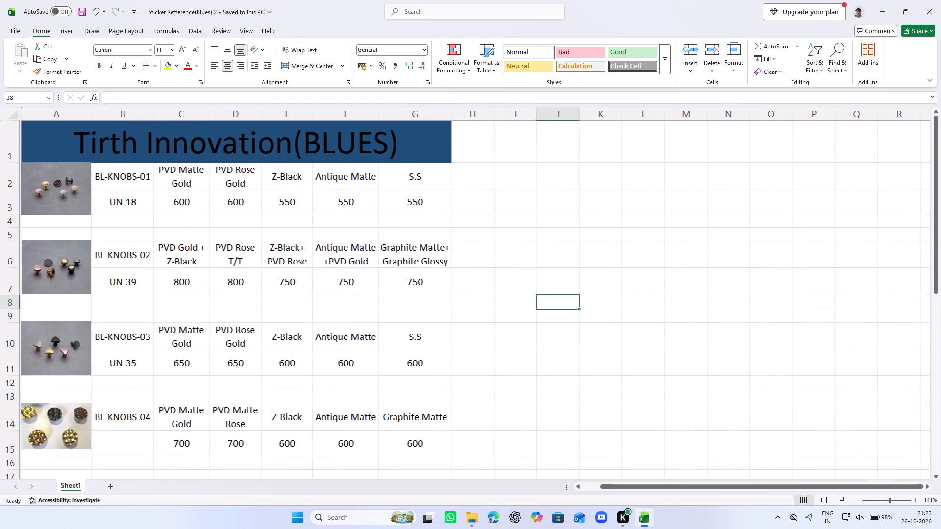
{"action": "scroll", "coordinate": [482, 228], "scroll_direction": "down", "scroll_amount": 4}
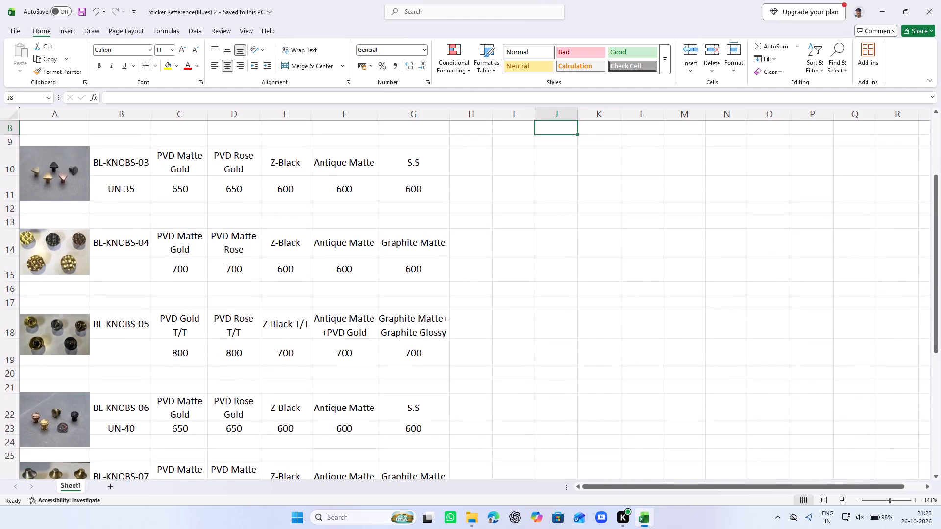
{"action": "scroll", "coordinate": [482, 228], "scroll_direction": "down", "scroll_amount": 3}
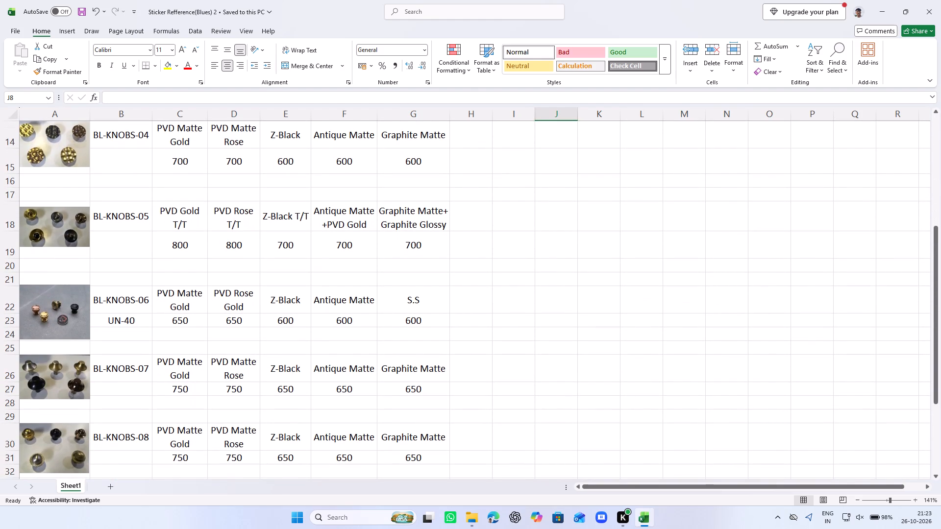
{"action": "scroll", "coordinate": [482, 228], "scroll_direction": "down", "scroll_amount": 2}
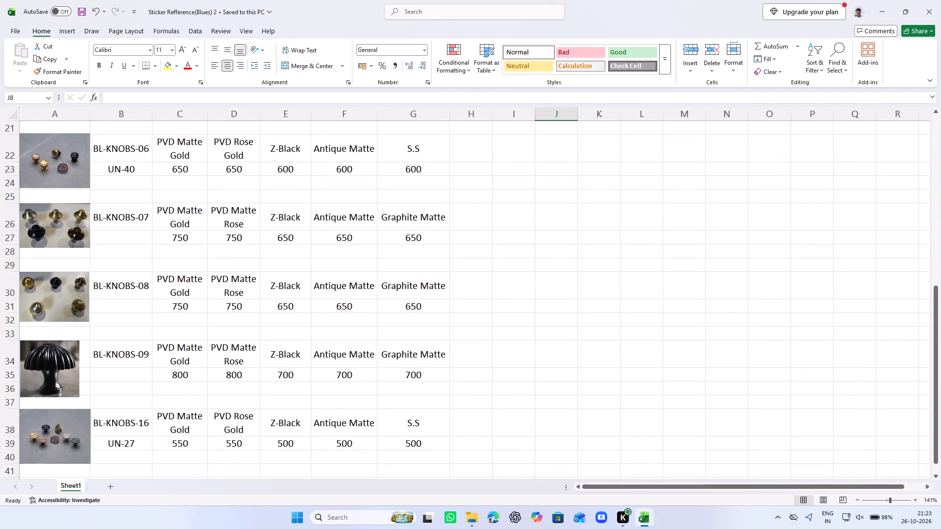
{"action": "scroll", "coordinate": [482, 228], "scroll_direction": "up", "scroll_amount": 2}
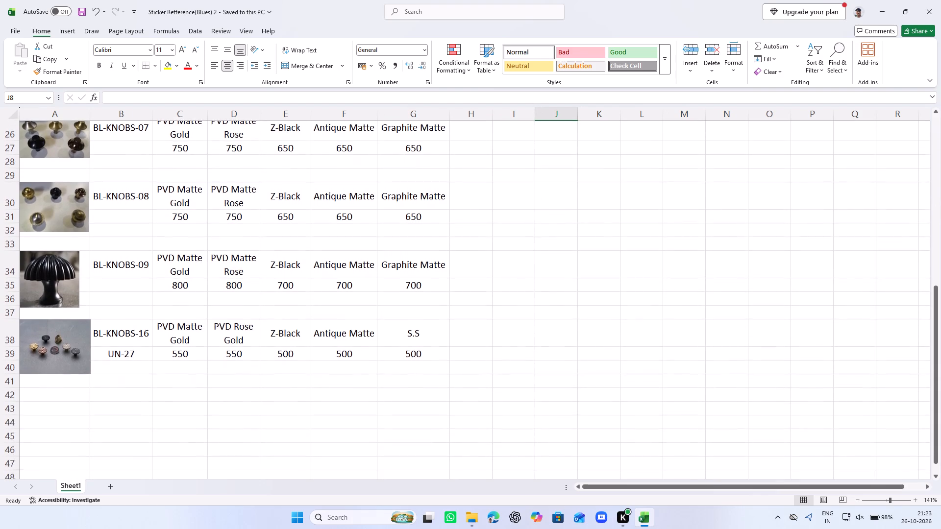
{"action": "scroll", "coordinate": [482, 228], "scroll_direction": "up", "scroll_amount": 1}
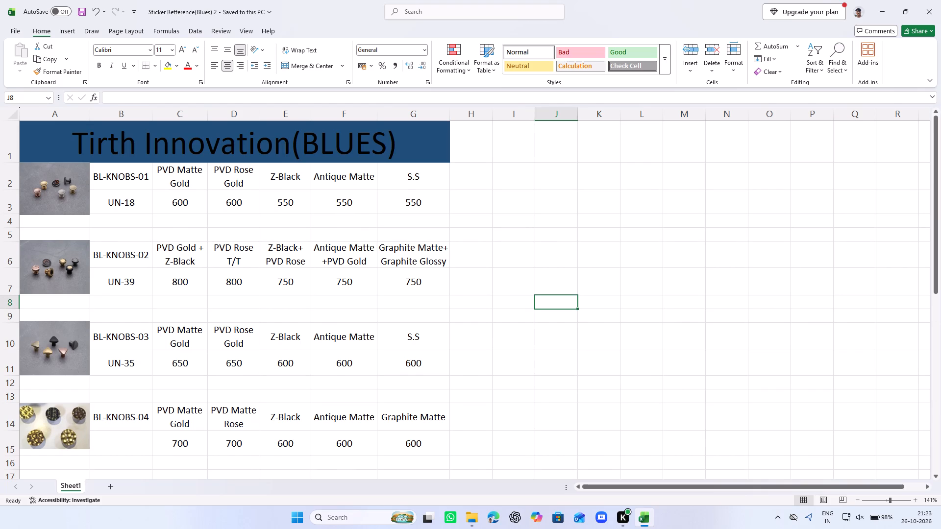
Append (P) to the PVD Matte Gold finish label of BL-KNOBS-01 in cell C2.
{"action": "double_click", "coordinate": [202, 184]}
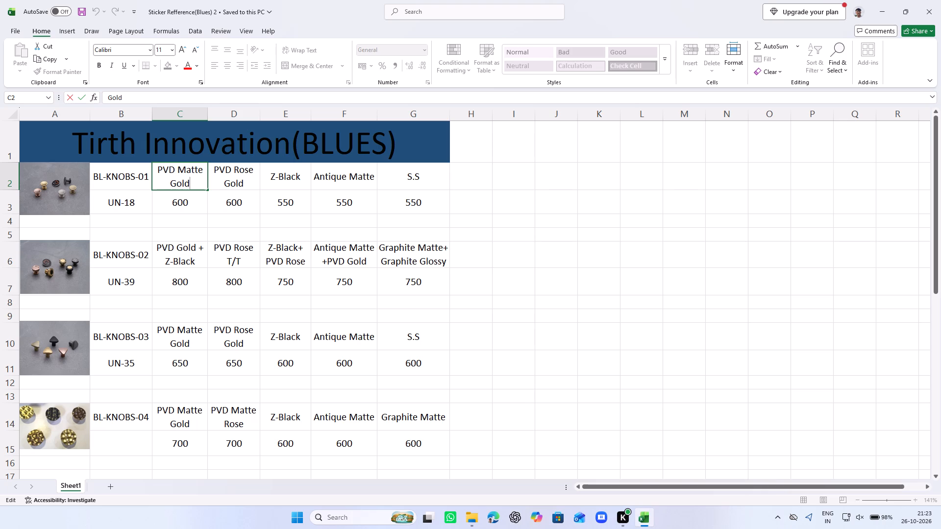
{"action": "key", "text": "shift+parenleft"}
{"action": "key", "text": "shift+p"}
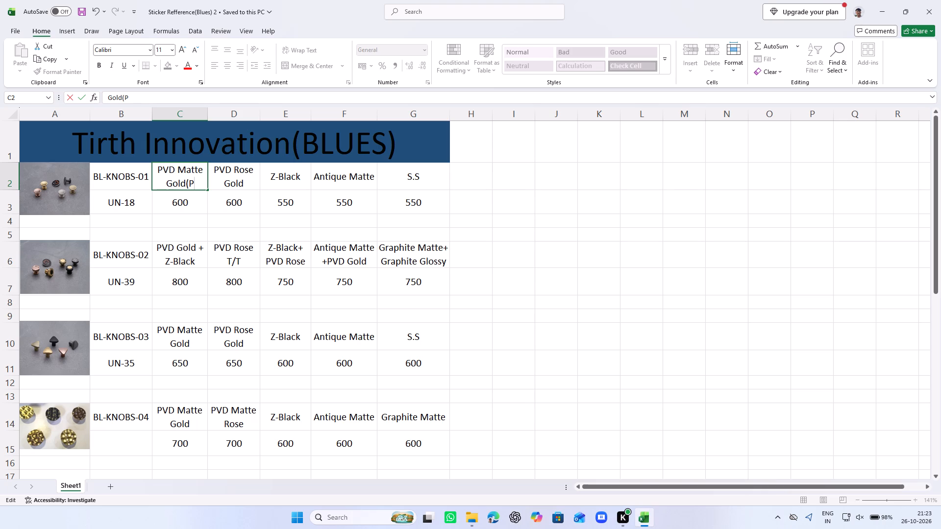
{"action": "key", "text": "shift+parenright"}
Append (C) to the PVD Rose Gold label of BL-KNOBS-01 in cell D2, separated from Gold by three spaces.
{"action": "double_click", "coordinate": [251, 183]}
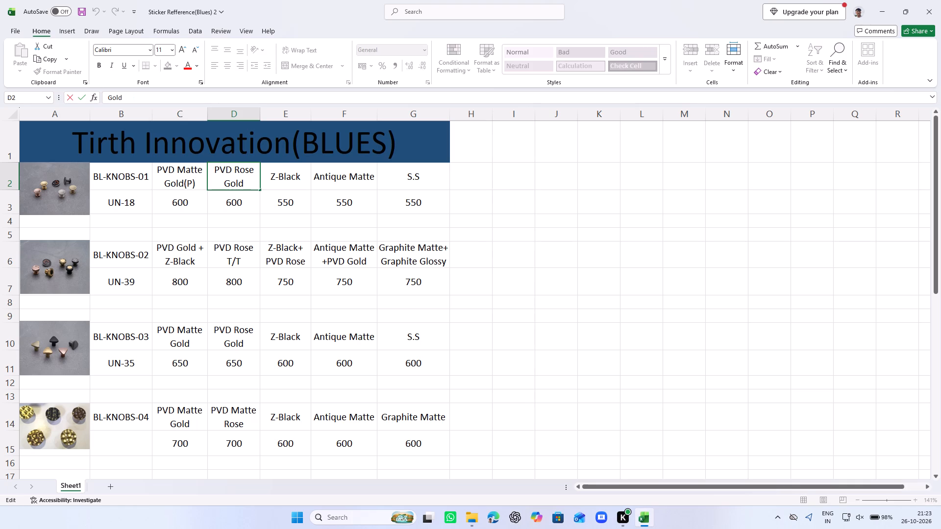
{"action": "key", "text": "shift+parenleft"}
{"action": "key", "text": "shift+c"}
{"action": "key", "text": "shift+parenright"}
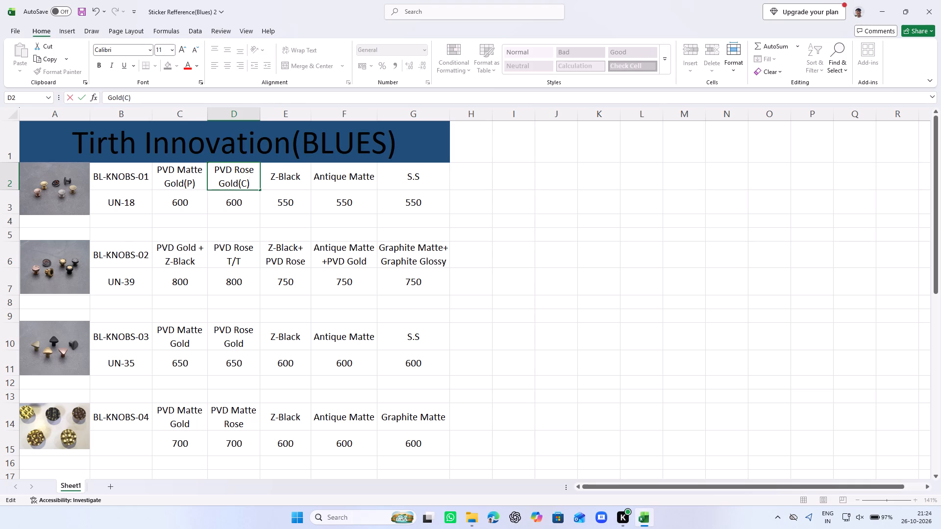
{"action": "left_click", "coordinate": [241, 182]}
{"action": "key", "text": "Left"}
{"action": "key", "text": "space"}
{"action": "key", "text": "space"}
{"action": "key", "text": "space"}
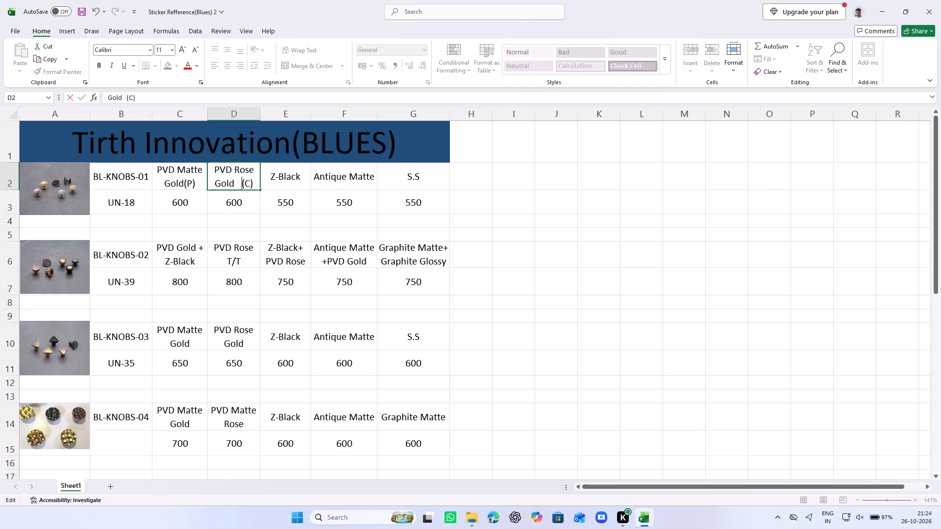
Insert three spaces between Gold and (P) in the BL-KNOBS-01 label in cell C2.
{"action": "double_click", "coordinate": [183, 185]}
{"action": "key", "text": "space"}
{"action": "key", "text": "space"}
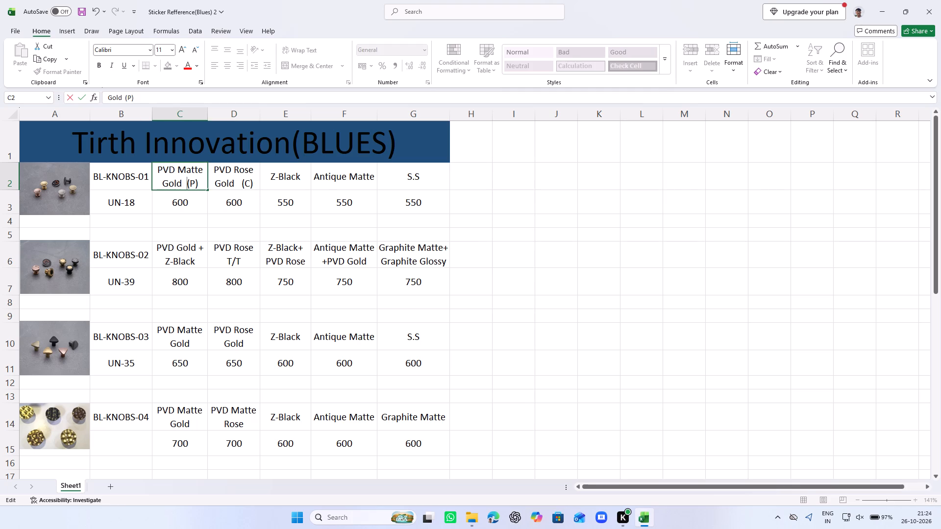
{"action": "key", "text": "space"}
Open the Z-Black finish label of BL-KNOBS-01 in cell E2 for editing at the end of its text.
{"action": "double_click", "coordinate": [295, 181]}
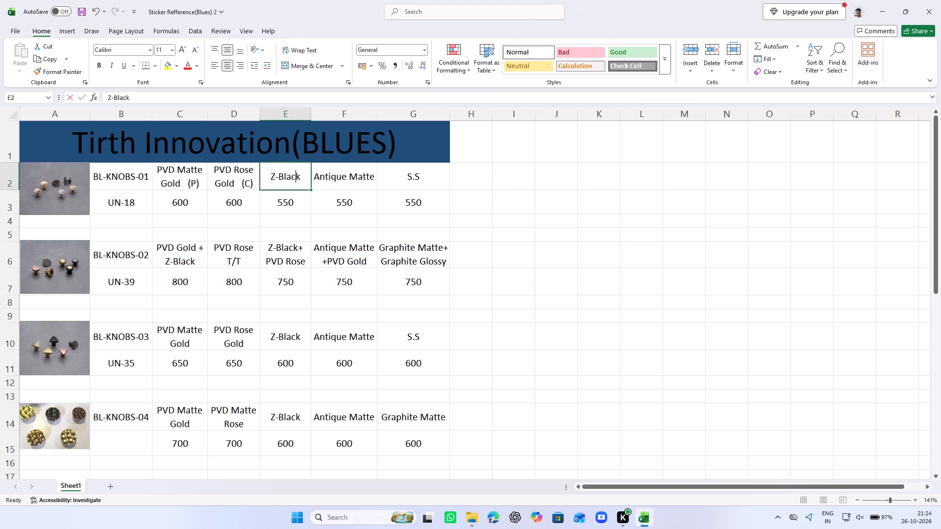
{"action": "left_click", "coordinate": [307, 180]}
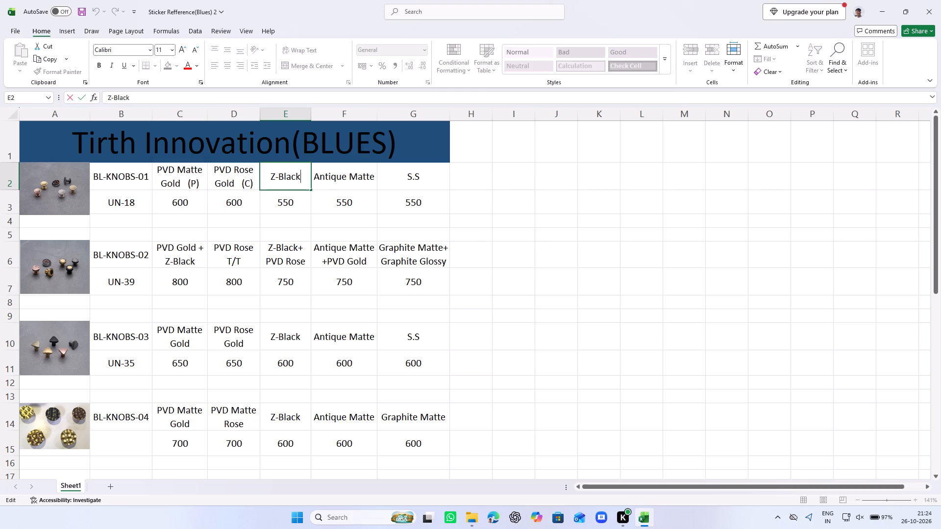
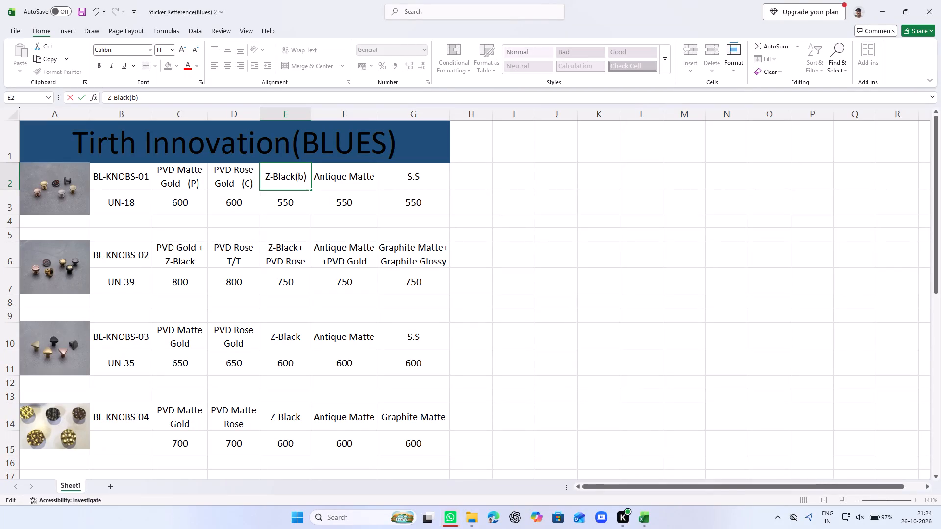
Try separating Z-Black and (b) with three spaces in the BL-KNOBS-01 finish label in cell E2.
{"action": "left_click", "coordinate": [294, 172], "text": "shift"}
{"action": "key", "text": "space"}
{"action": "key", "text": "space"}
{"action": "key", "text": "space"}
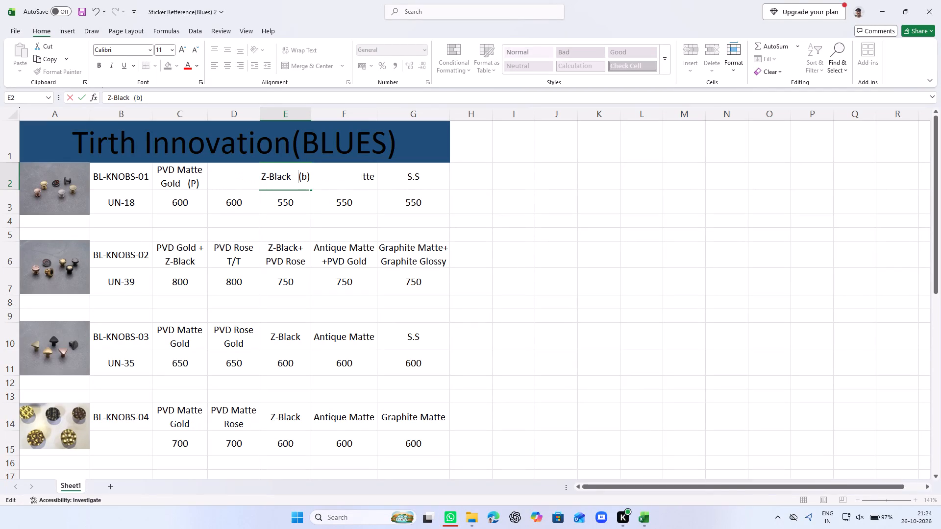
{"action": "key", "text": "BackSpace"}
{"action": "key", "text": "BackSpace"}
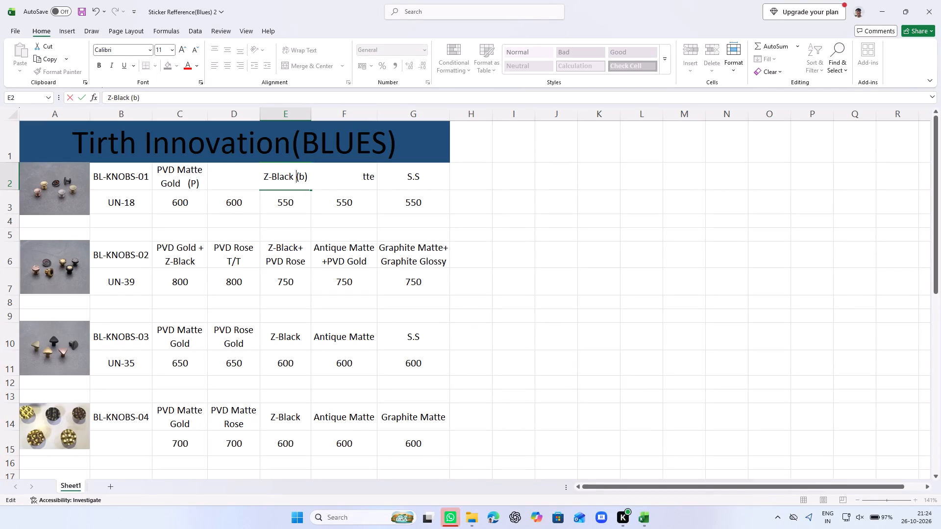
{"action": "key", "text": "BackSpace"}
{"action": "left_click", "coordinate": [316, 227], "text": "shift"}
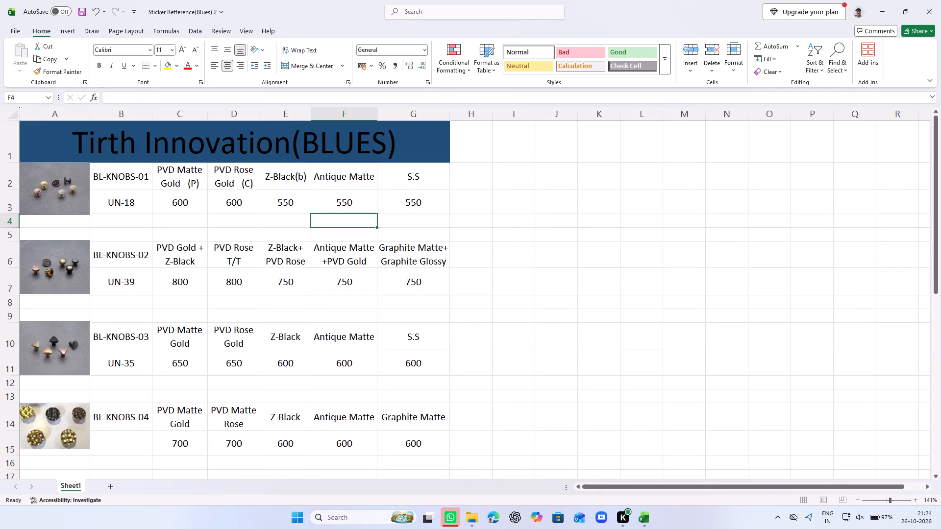
Try to insert a line break between Z-Black and (b) in the BL-KNOBS-01 finish label in cell E2.
{"action": "double_click", "coordinate": [295, 173], "text": "shift"}
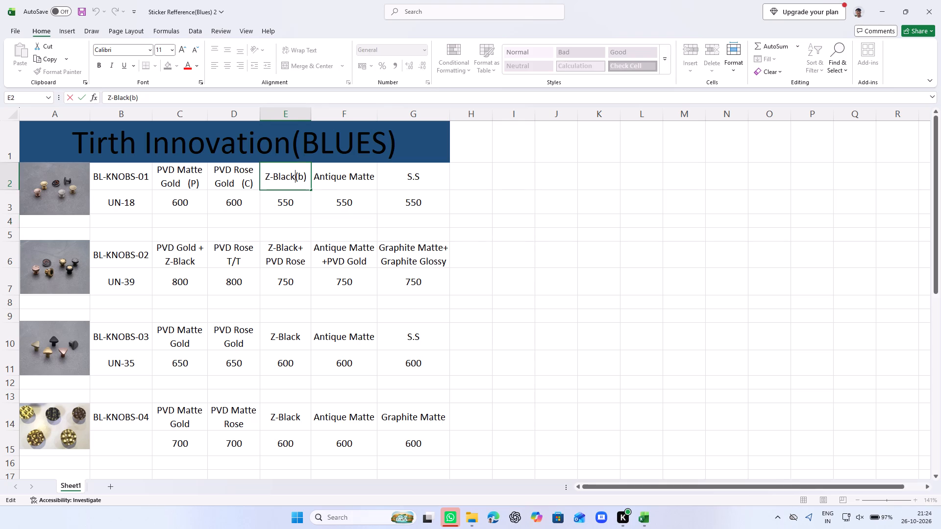
{"action": "key", "text": "ctrl+alt+Return"}
{"action": "key", "text": "ctrl+alt+Return"}
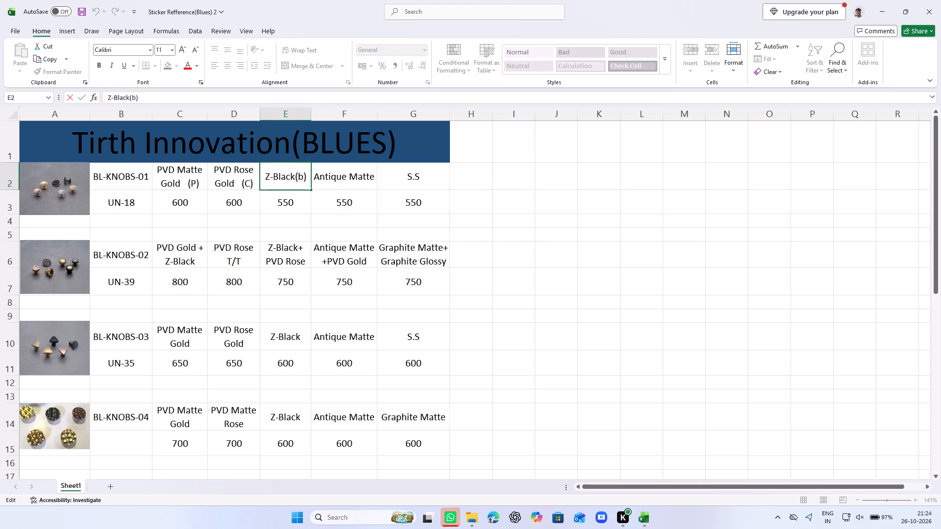
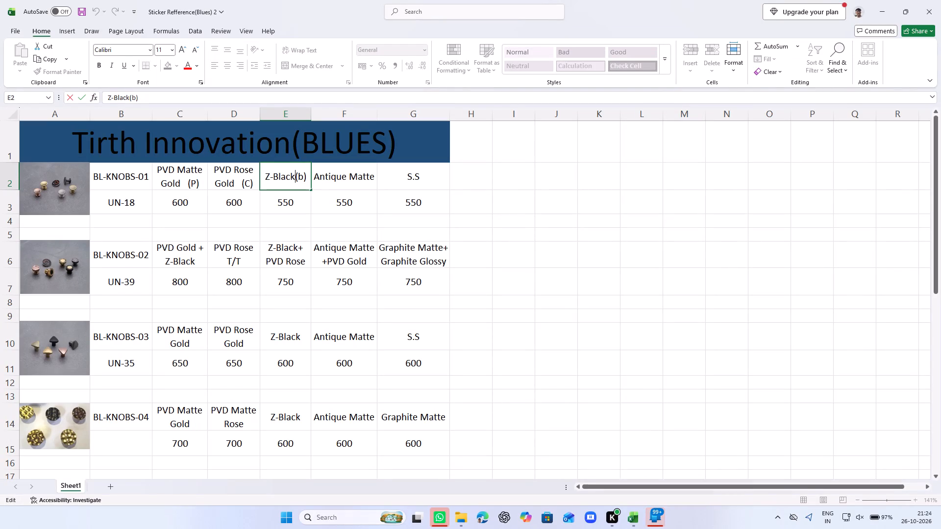
Put the (b) code on its own line below Z-Black in the BL-KNOBS-01 finish label in cell E2.
{"action": "key", "text": "alt+Return"}
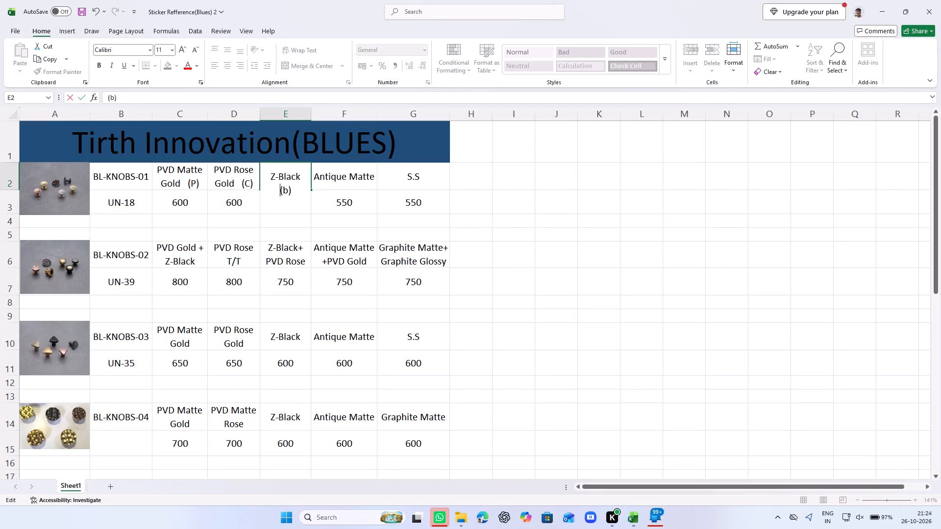
{"action": "left_click", "coordinate": [570, 227]}
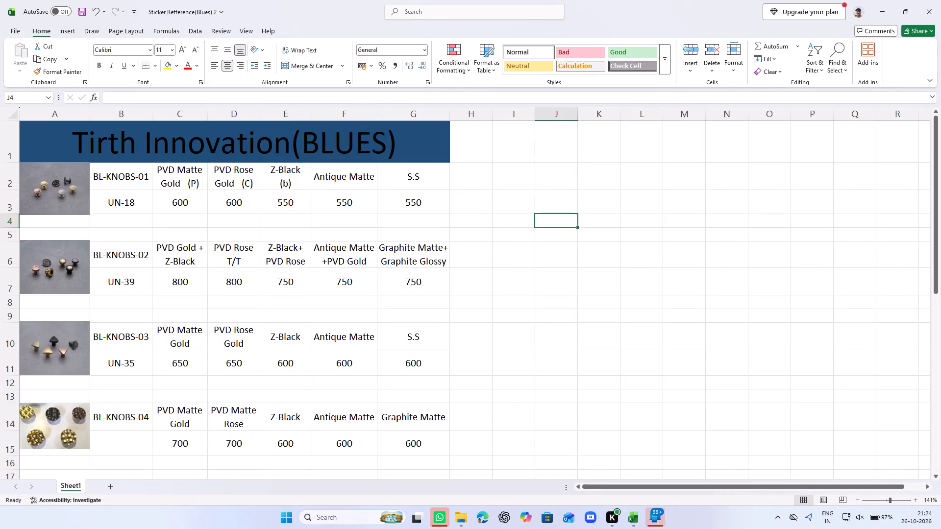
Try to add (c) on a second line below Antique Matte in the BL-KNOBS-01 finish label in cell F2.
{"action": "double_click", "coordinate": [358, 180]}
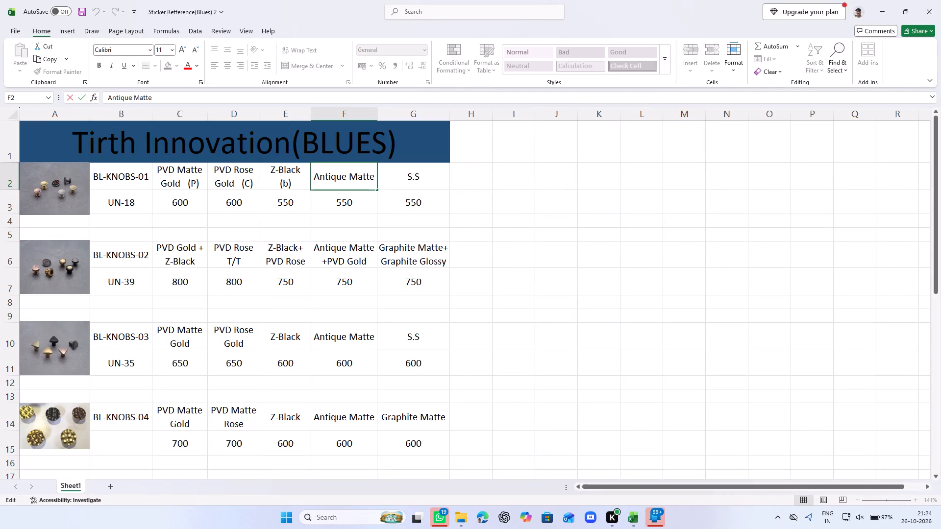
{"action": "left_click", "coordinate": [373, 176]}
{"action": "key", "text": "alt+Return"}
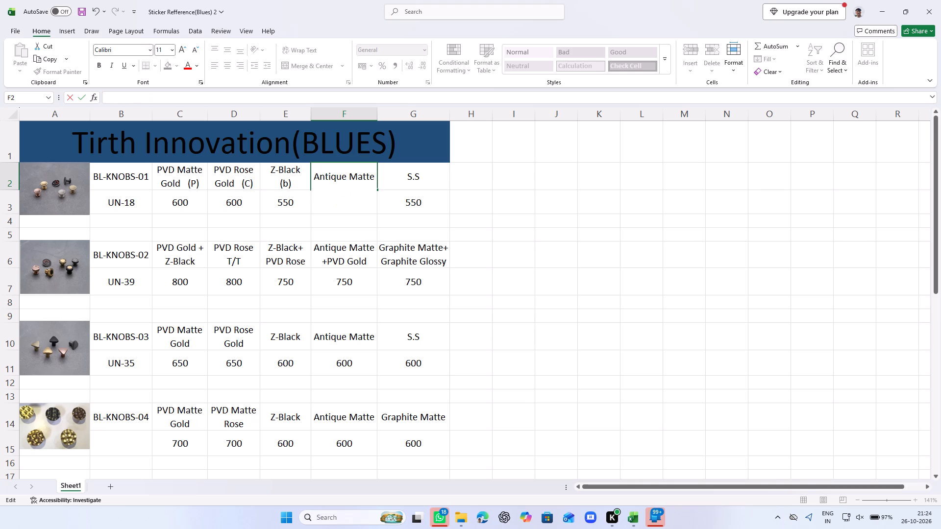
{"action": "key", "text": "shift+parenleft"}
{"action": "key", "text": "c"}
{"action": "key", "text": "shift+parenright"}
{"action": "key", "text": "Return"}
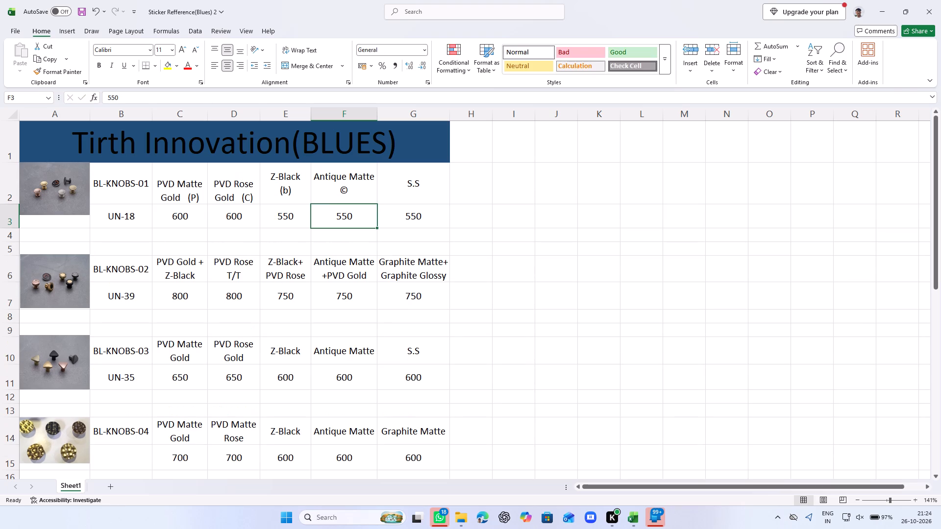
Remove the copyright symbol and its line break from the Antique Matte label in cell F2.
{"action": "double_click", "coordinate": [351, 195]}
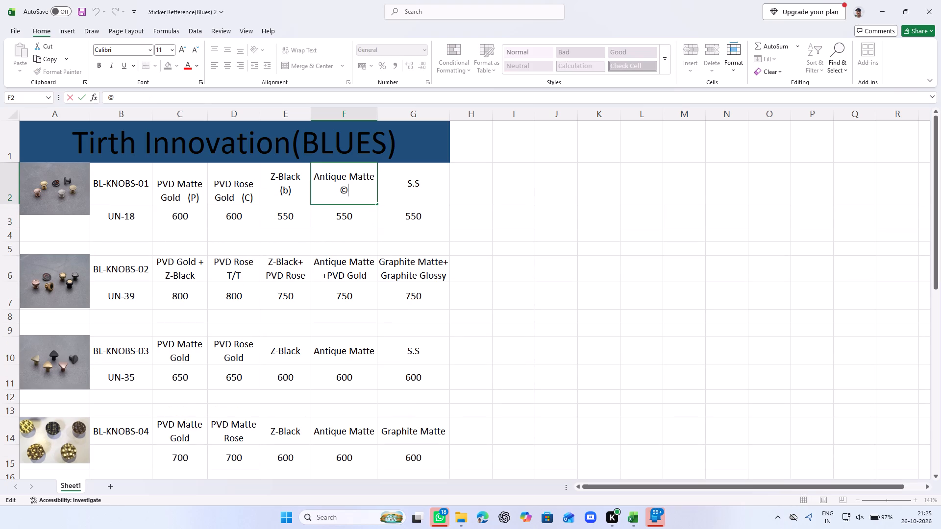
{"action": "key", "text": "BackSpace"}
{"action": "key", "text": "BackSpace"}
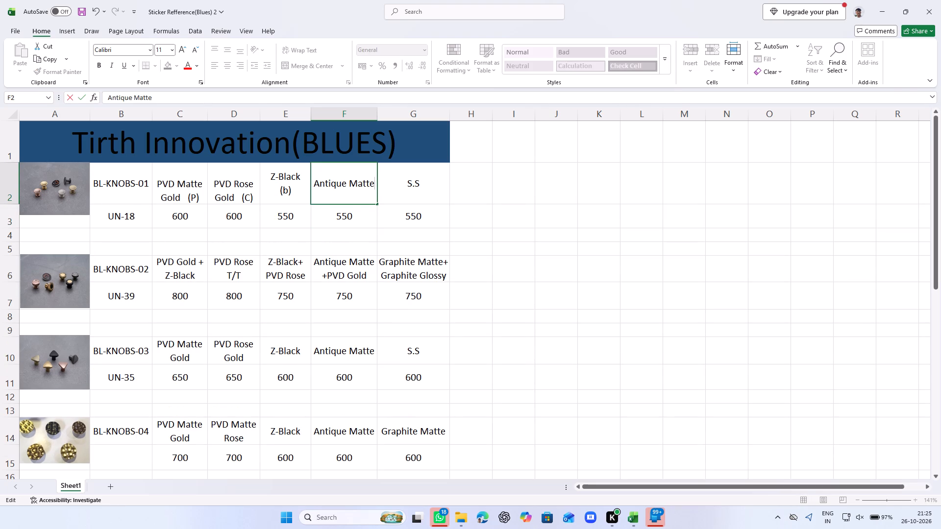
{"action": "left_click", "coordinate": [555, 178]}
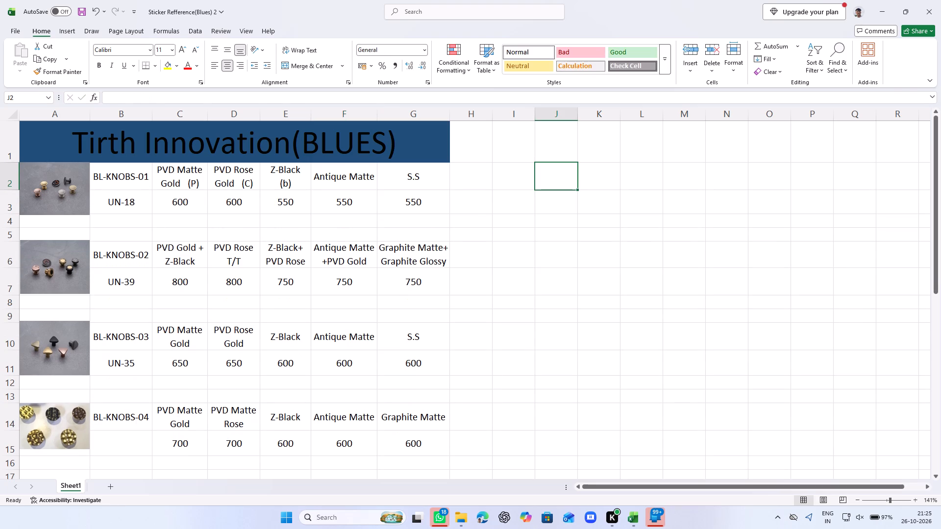
Add (c) on a second line below Antique Matte in the BL-KNOBS-01 finish label in cell F2.
{"action": "double_click", "coordinate": [367, 174]}
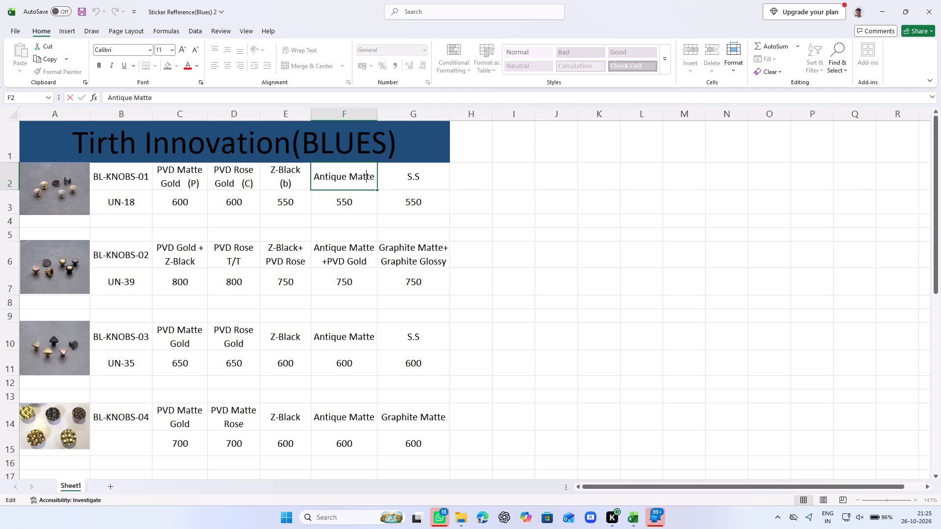
{"action": "left_click", "coordinate": [373, 173]}
{"action": "key", "text": "alt+Return"}
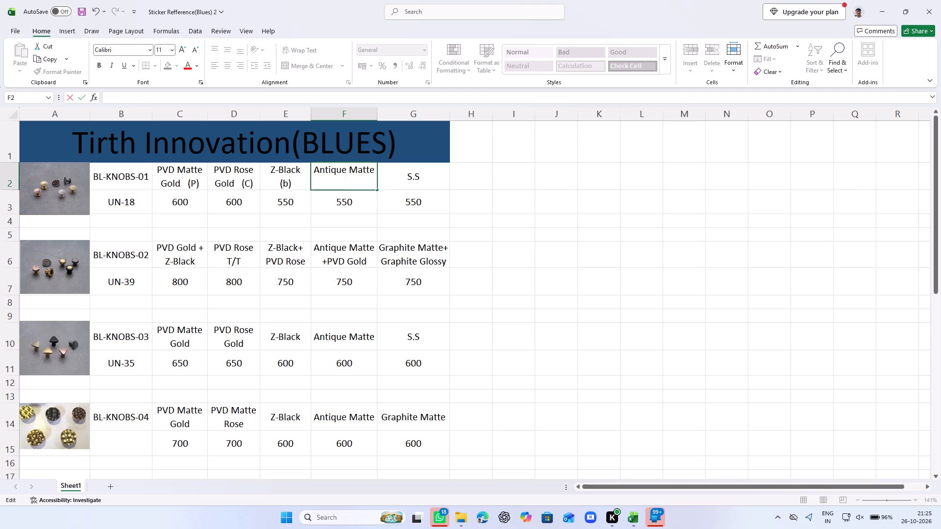
{"action": "type", "text": "(c"}
{"action": "key", "text": "shift+parenright"}
{"action": "double_click", "coordinate": [423, 179]}
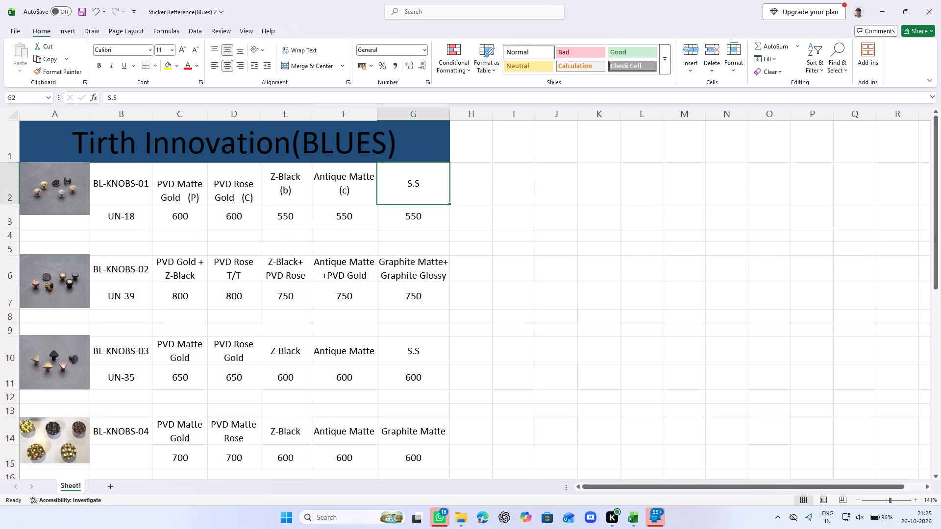
{"action": "left_click", "coordinate": [578, 274]}
Align the contents of the BL-KNOBS-01 label row, row 2, vertically to the middle of their cells.
{"action": "left_click", "coordinate": [257, 192]}
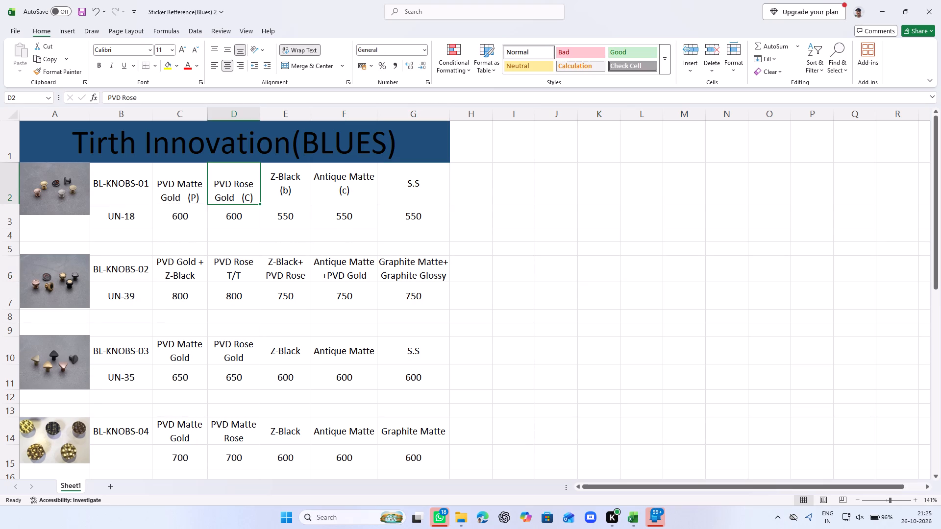
{"action": "left_click", "coordinate": [224, 49]}
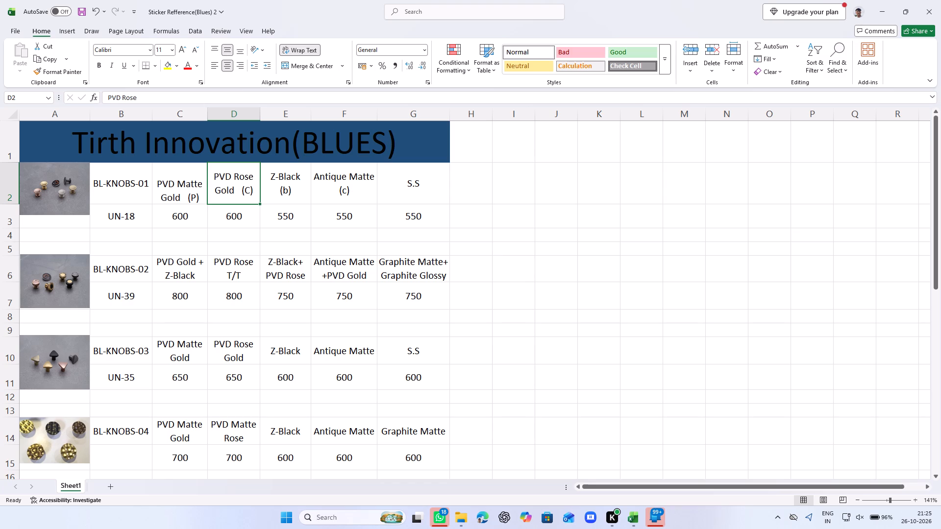
{"action": "left_click", "coordinate": [5, 184]}
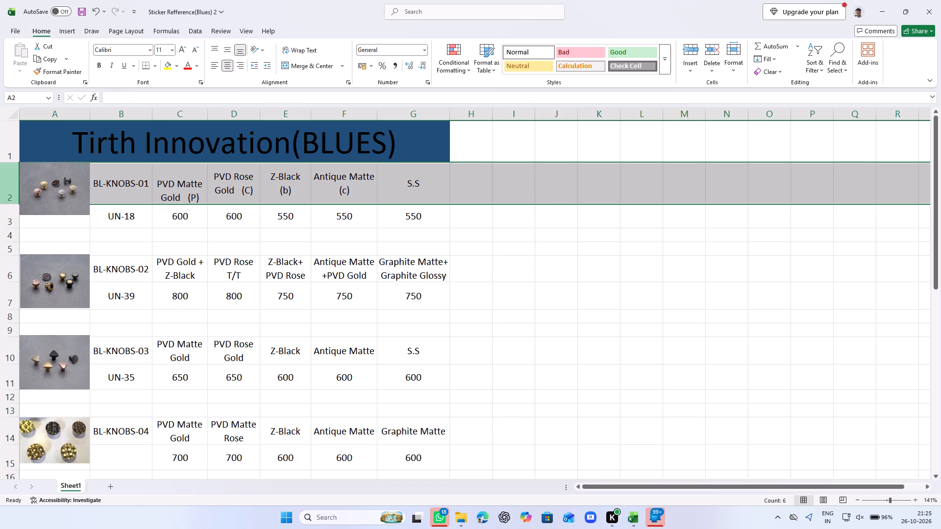
{"action": "left_click", "coordinate": [224, 53]}
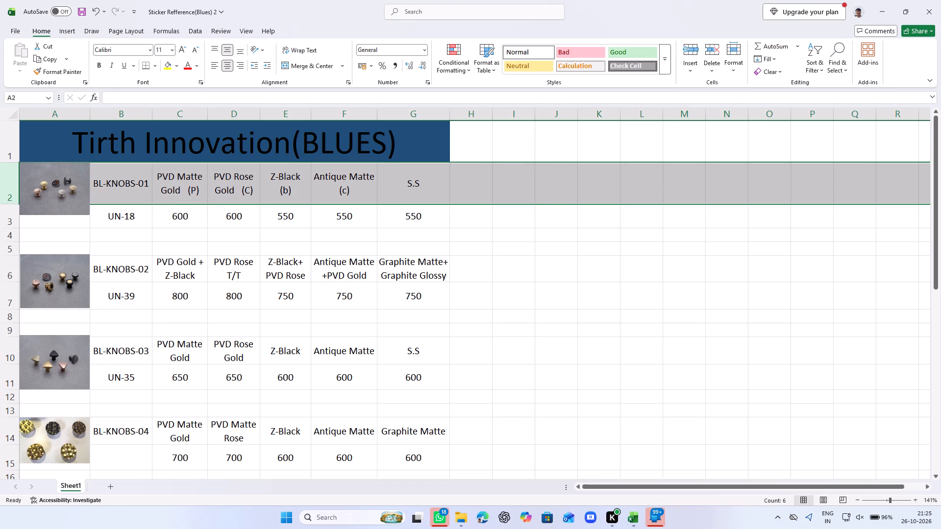
Reduce the height of row 2 so it fits closely around the two-line finish labels.
{"action": "left_click_drag", "start_coordinate": [5, 202], "coordinate": [7, 195]}
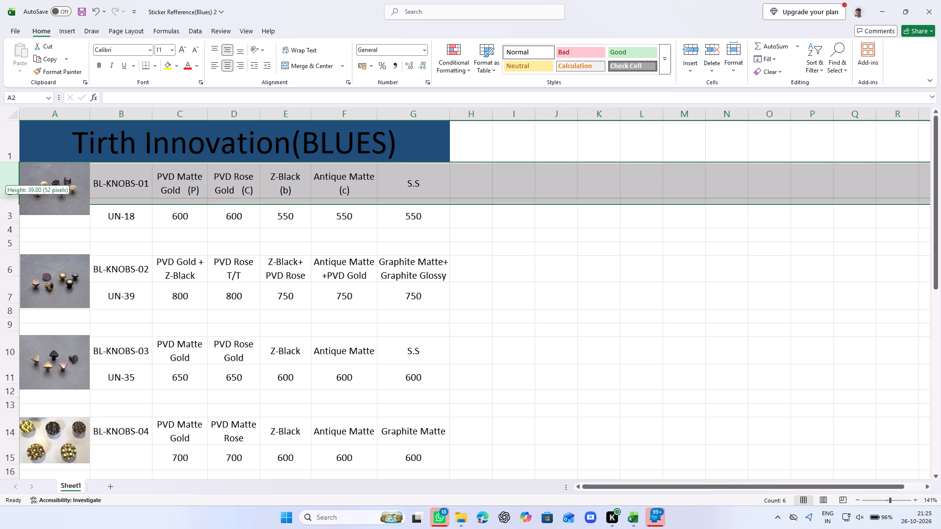
{"action": "left_click_drag", "start_coordinate": [7, 195], "coordinate": [7, 194]}
{"action": "left_click", "coordinate": [7, 194]}
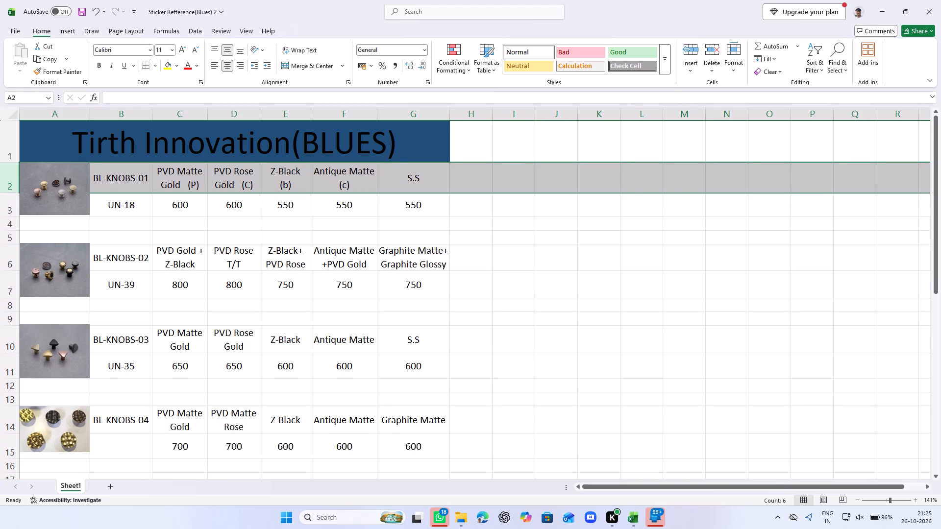
{"action": "left_click", "coordinate": [583, 225]}
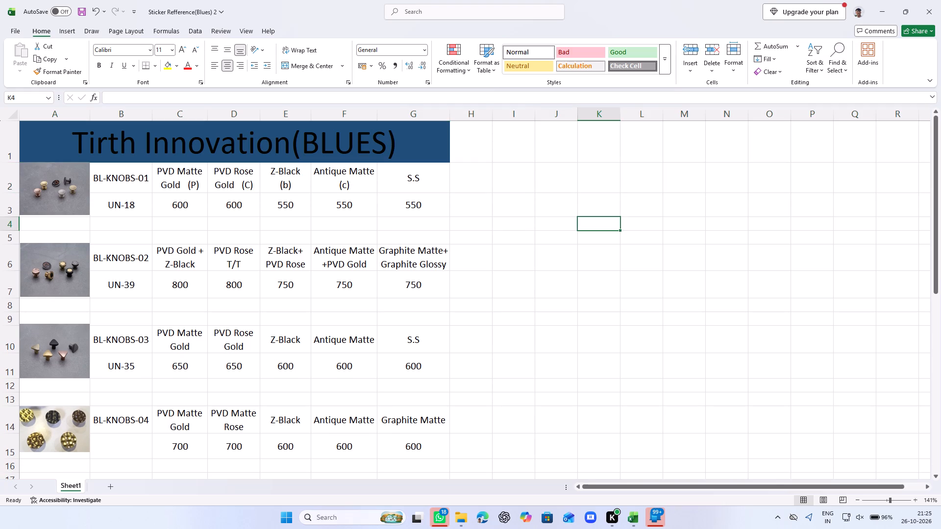
Add (c) on a second line below S.S in the BL-KNOBS-01 finish label in cell G2.
{"action": "double_click", "coordinate": [425, 175]}
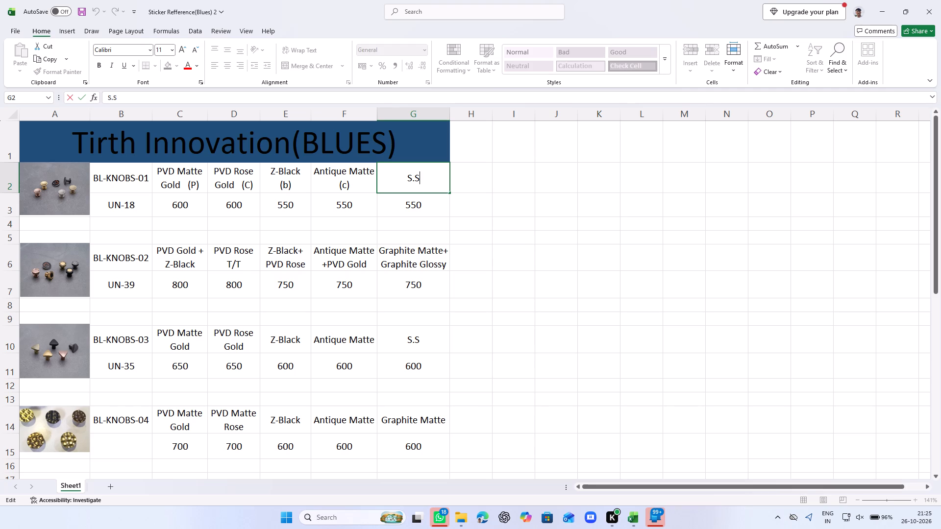
{"action": "key", "text": "alt+Return"}
{"action": "key", "text": "shift+parenleft"}
{"action": "key", "text": "c"}
{"action": "key", "text": "shift+parenright"}
{"action": "key", "text": "Return"}
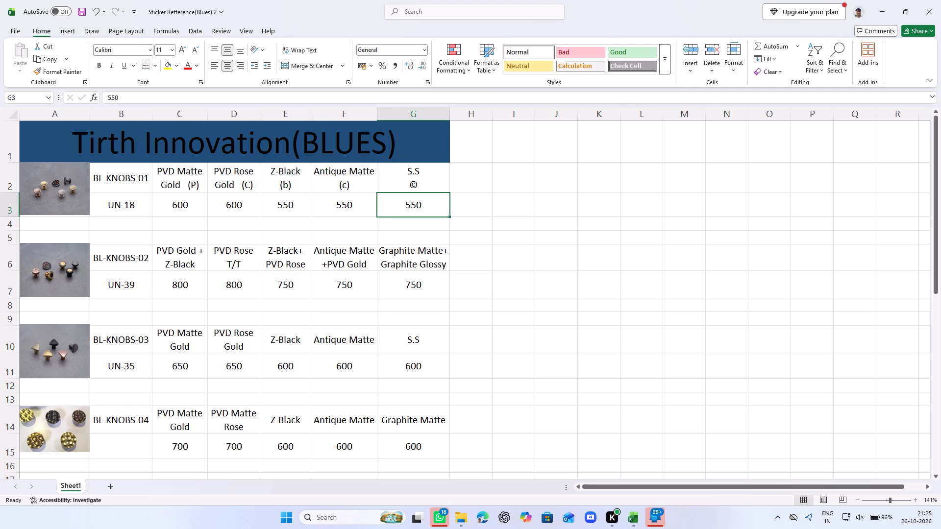
Replace the copyright symbol below S.S in cell G2 with the bracketed code (c).
{"action": "double_click", "coordinate": [437, 183]}
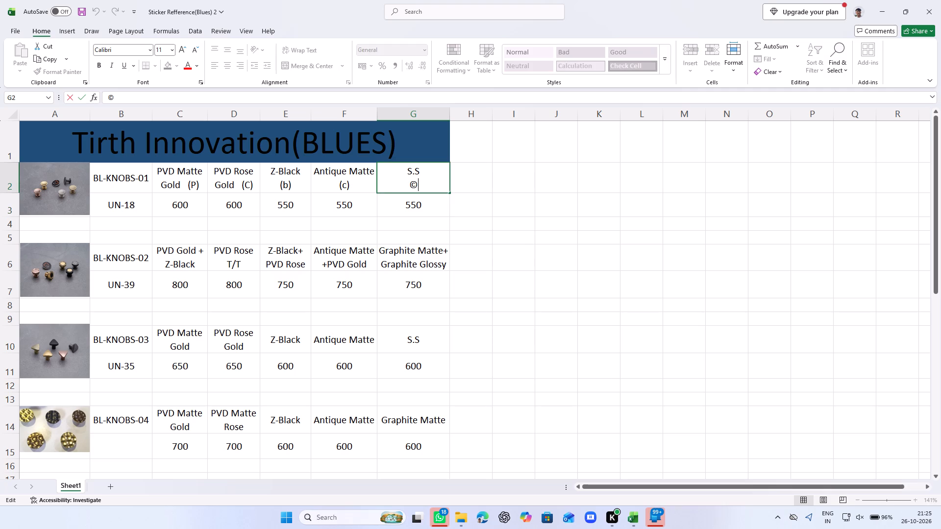
{"action": "key", "text": "BackSpace"}
{"action": "key", "text": "shift+parenleft"}
{"action": "key", "text": "c"}
{"action": "key", "text": "shift+parenright"}
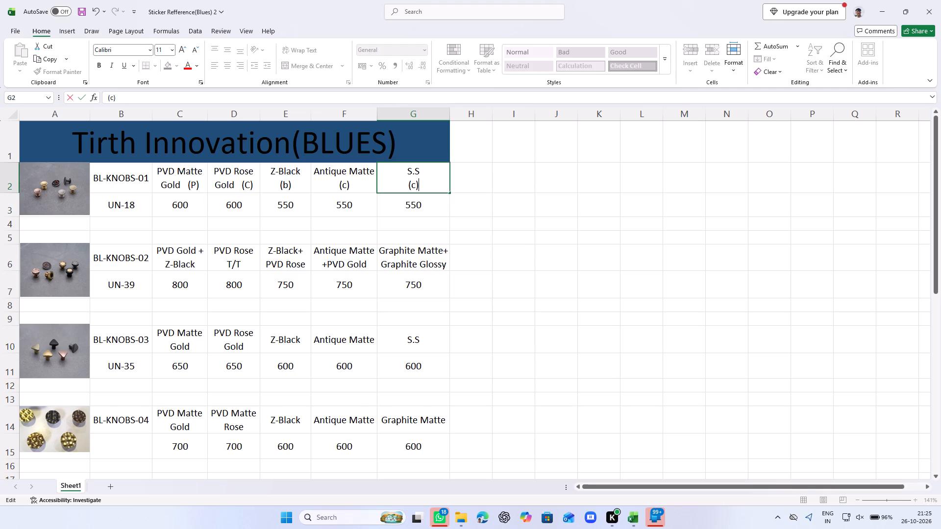
{"action": "key", "text": "Return"}
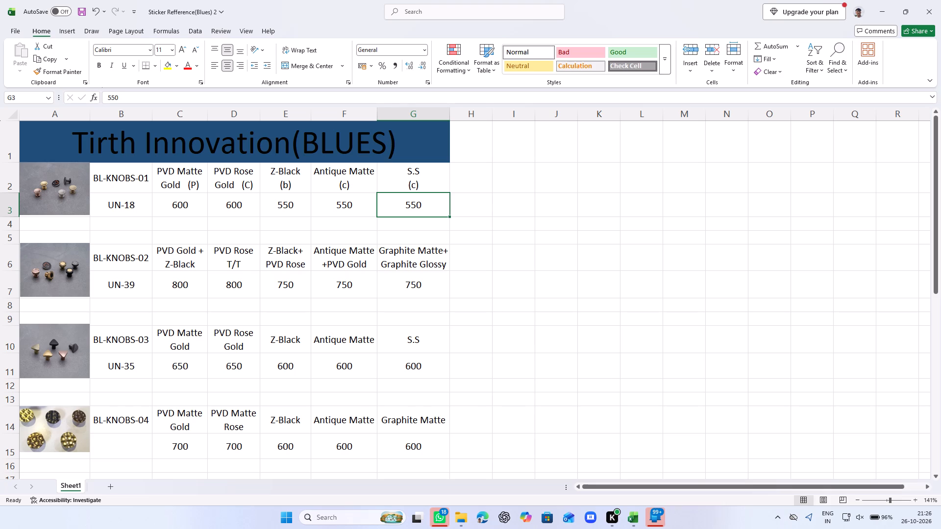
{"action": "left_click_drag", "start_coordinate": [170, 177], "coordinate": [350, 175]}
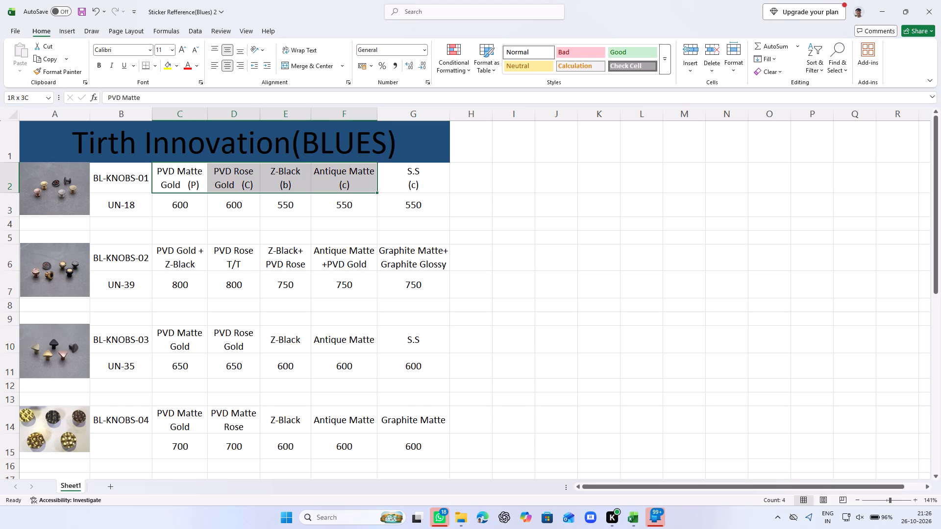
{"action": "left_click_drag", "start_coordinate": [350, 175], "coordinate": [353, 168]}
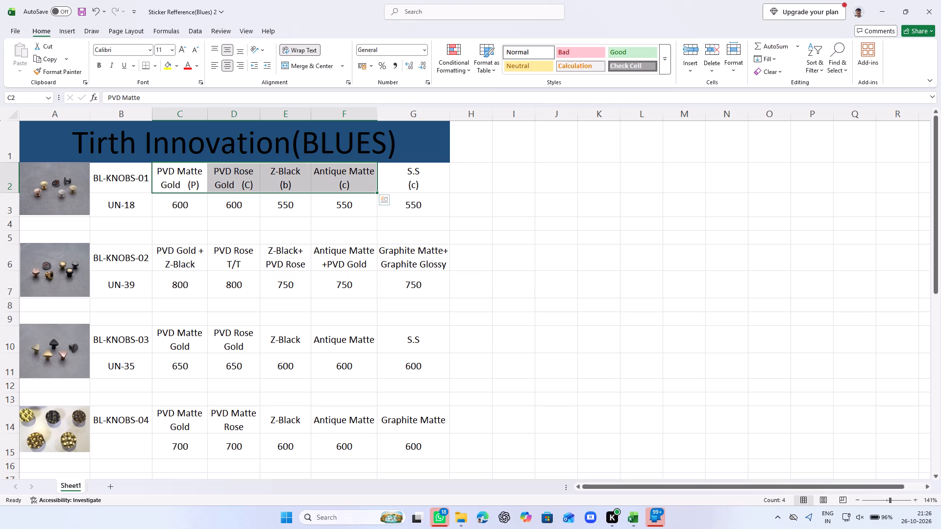
Capitalize the bracketed codes in the BL-KNOBS-01 finish labels: (B) in cell E2 and (C) in cells F2 and G2.
{"action": "double_click", "coordinate": [289, 177]}
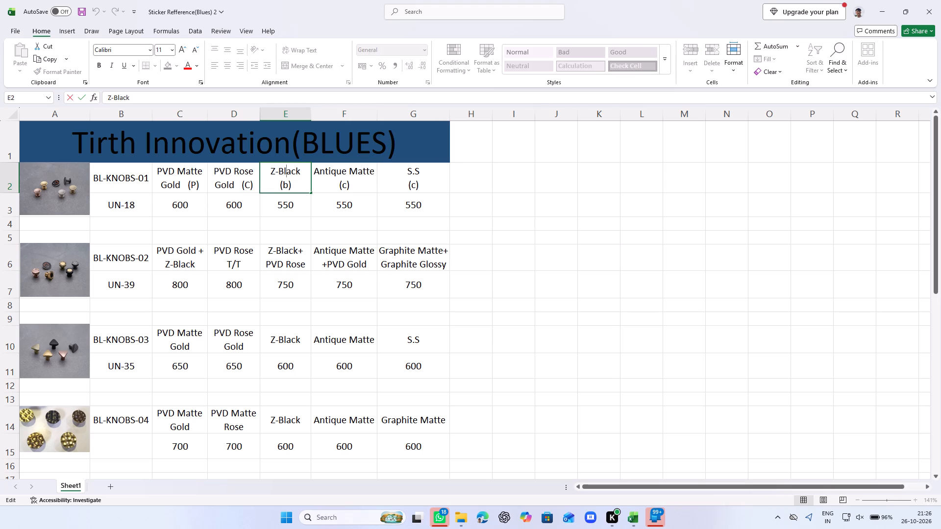
{"action": "left_click", "coordinate": [287, 184]}
{"action": "key", "text": "BackSpace"}
{"action": "key", "text": "shift+b"}
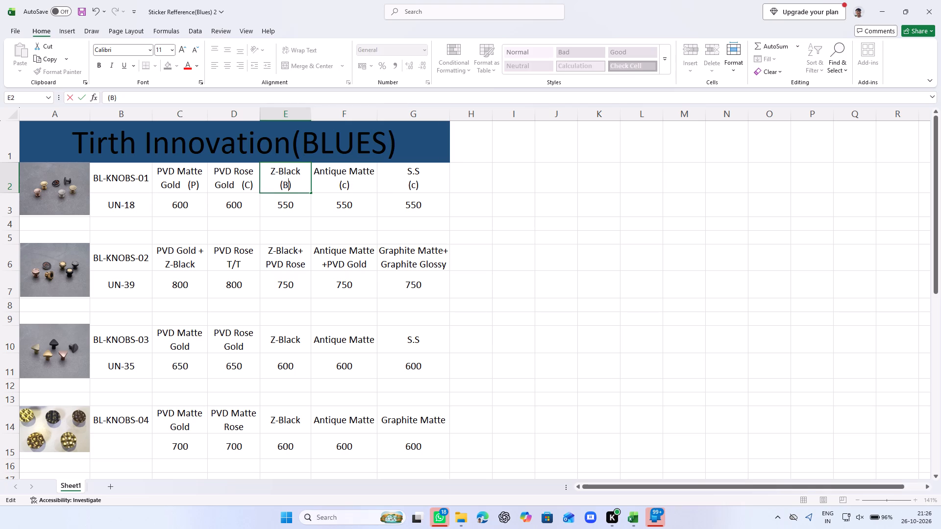
{"action": "double_click", "coordinate": [346, 182]}
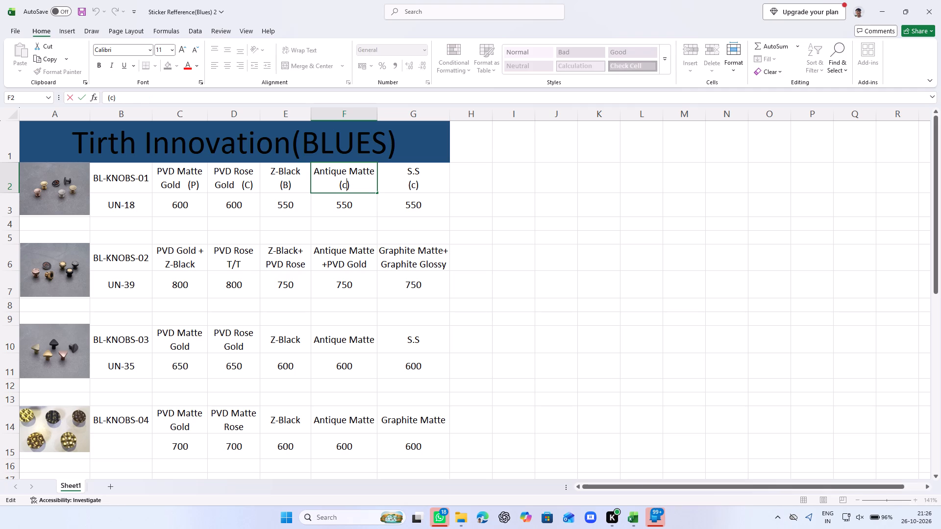
{"action": "key", "text": "BackSpace"}
{"action": "key", "text": "shift+c"}
{"action": "double_click", "coordinate": [413, 183]}
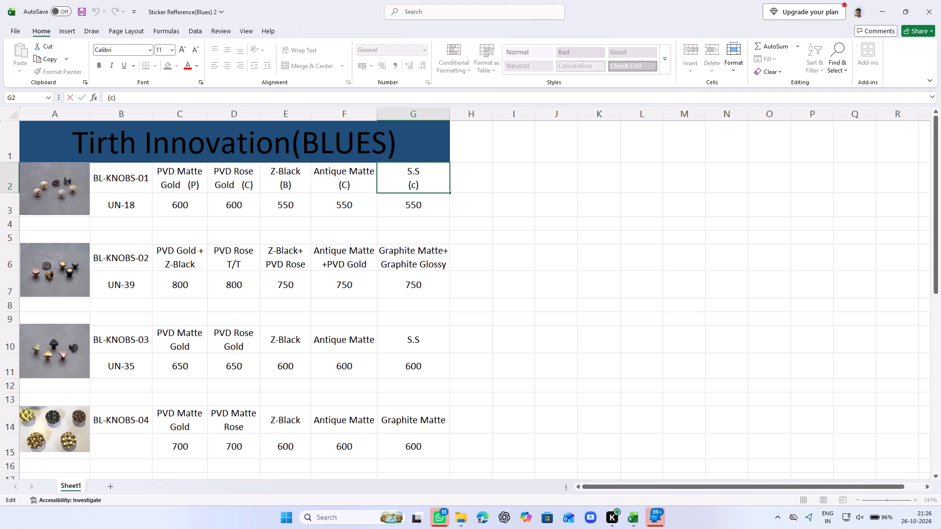
{"action": "left_click", "coordinate": [416, 186]}
{"action": "key", "text": "BackSpace"}
{"action": "key", "text": "shift+c"}
{"action": "left_click", "coordinate": [598, 233]}
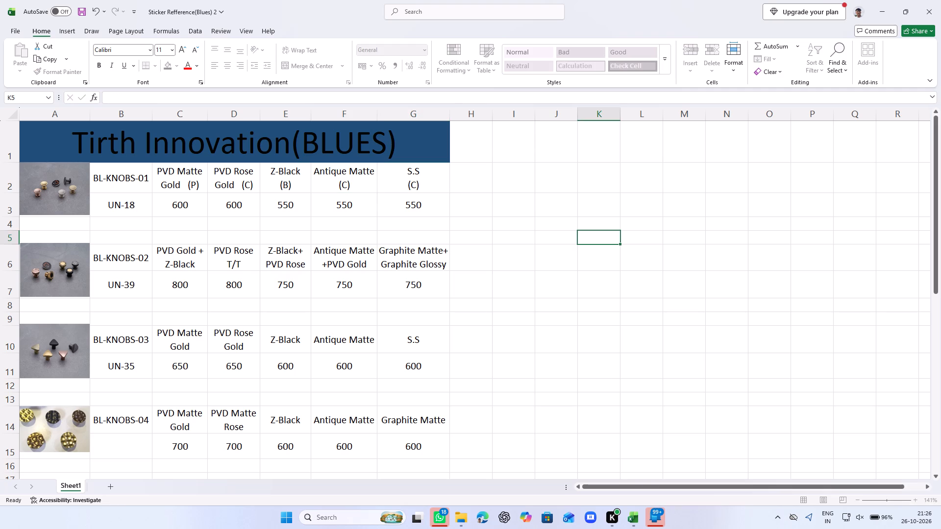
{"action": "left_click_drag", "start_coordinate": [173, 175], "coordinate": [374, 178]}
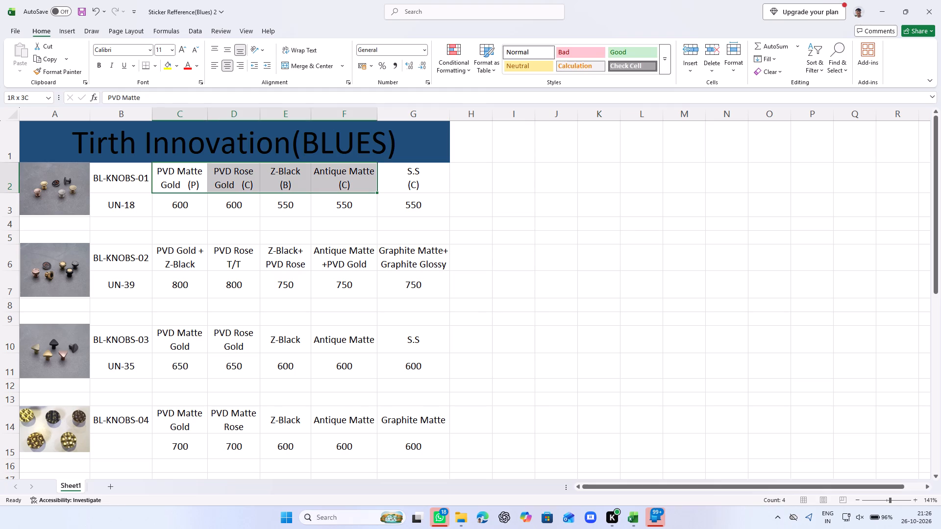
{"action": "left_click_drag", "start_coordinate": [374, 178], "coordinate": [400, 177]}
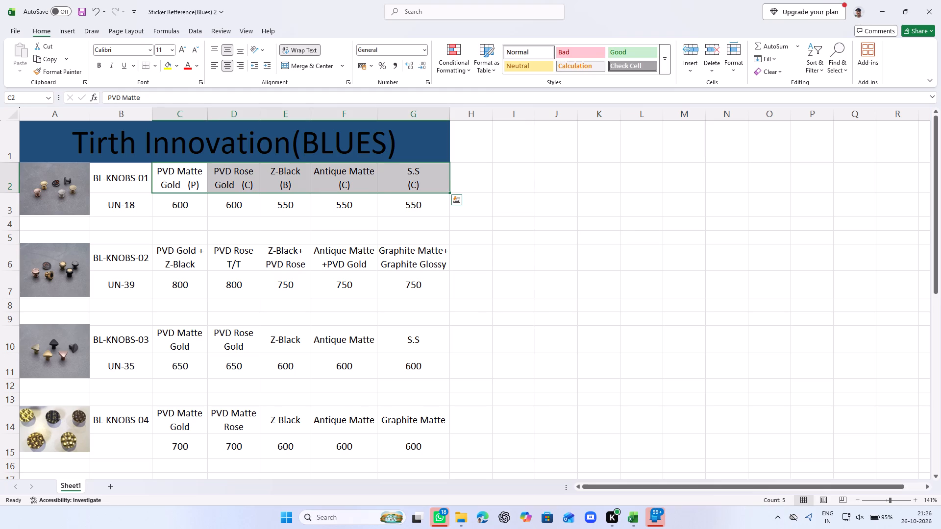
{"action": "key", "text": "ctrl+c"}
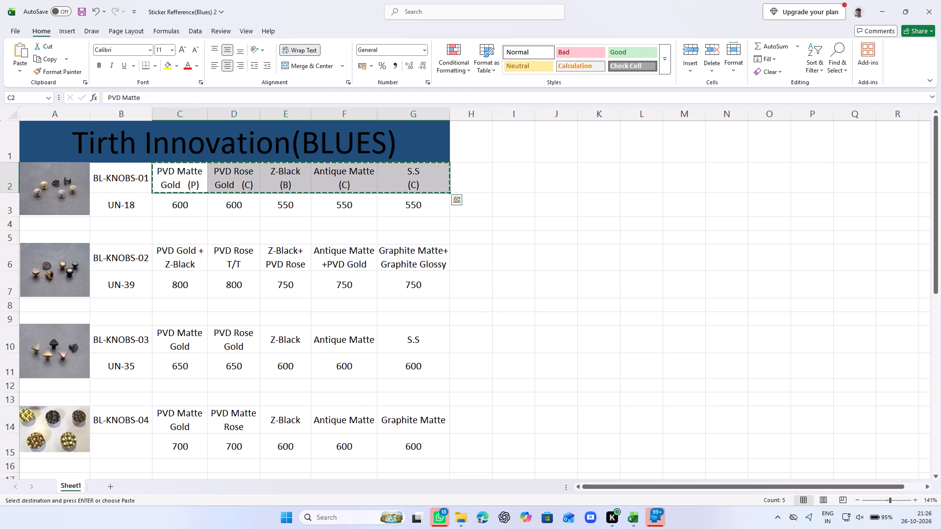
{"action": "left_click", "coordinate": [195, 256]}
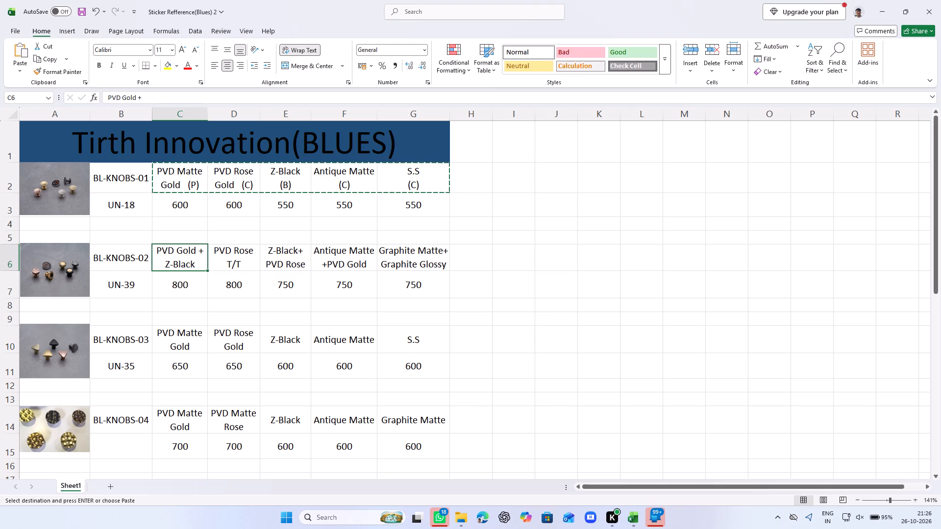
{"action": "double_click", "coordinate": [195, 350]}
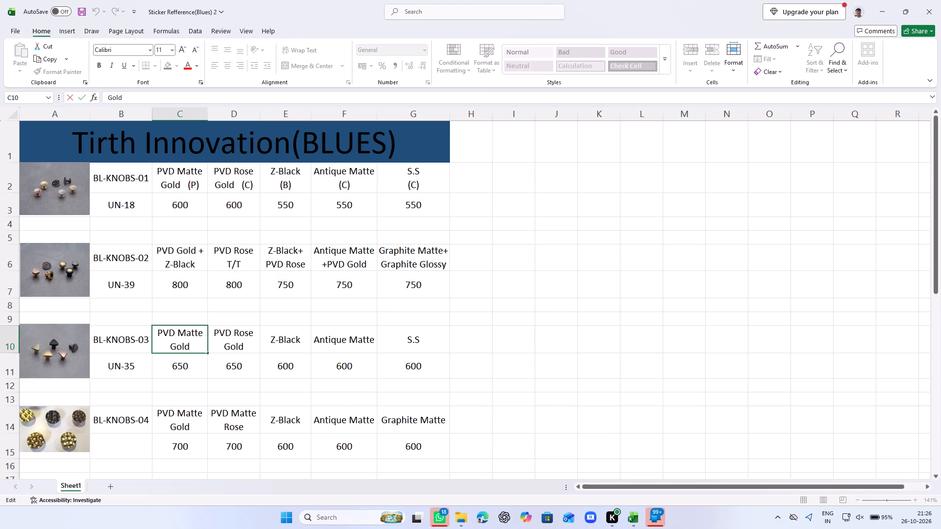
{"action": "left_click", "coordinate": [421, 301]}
Copy the coded BL-KNOBS-01 finish labels in C2:G2 over the BL-KNOBS-03 labels, starting at cell C10.
{"action": "left_click_drag", "start_coordinate": [178, 187], "coordinate": [220, 186]}
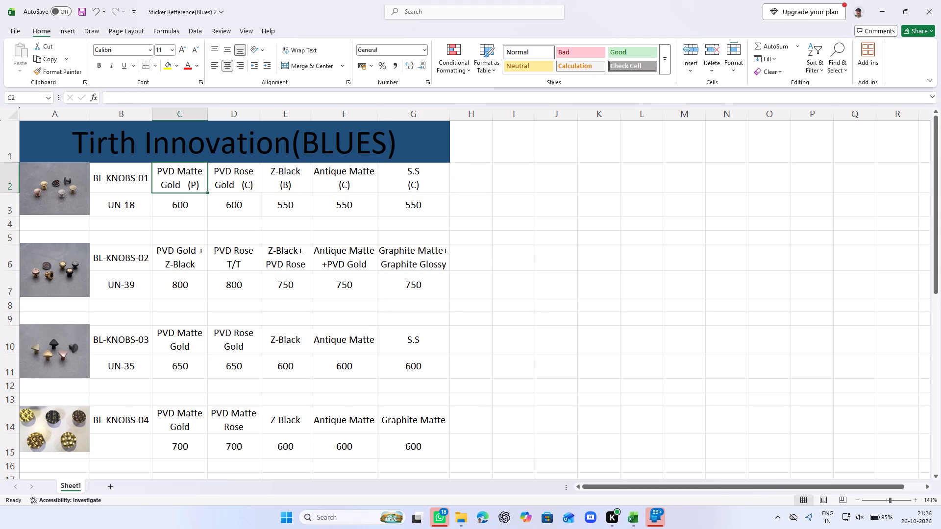
{"action": "left_click_drag", "start_coordinate": [220, 186], "coordinate": [404, 191]}
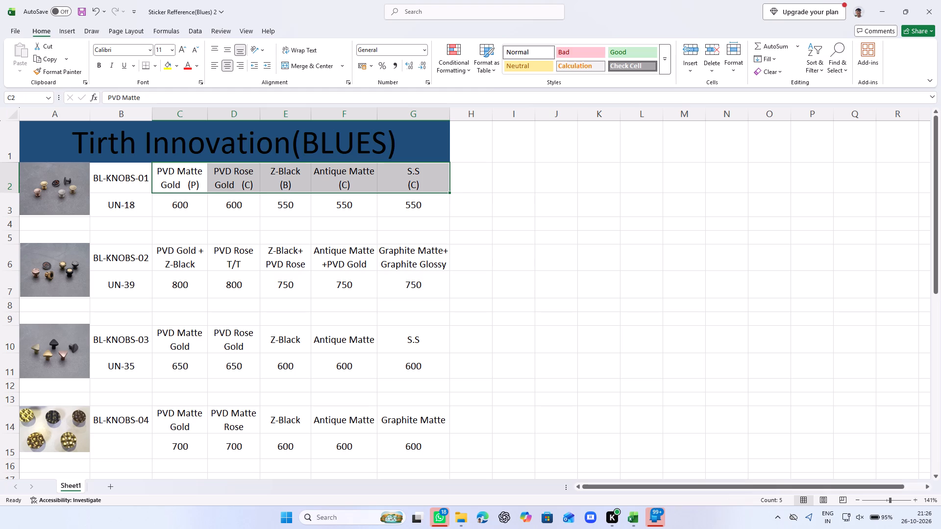
{"action": "key", "text": "ctrl+c"}
{"action": "left_click", "coordinate": [176, 264]}
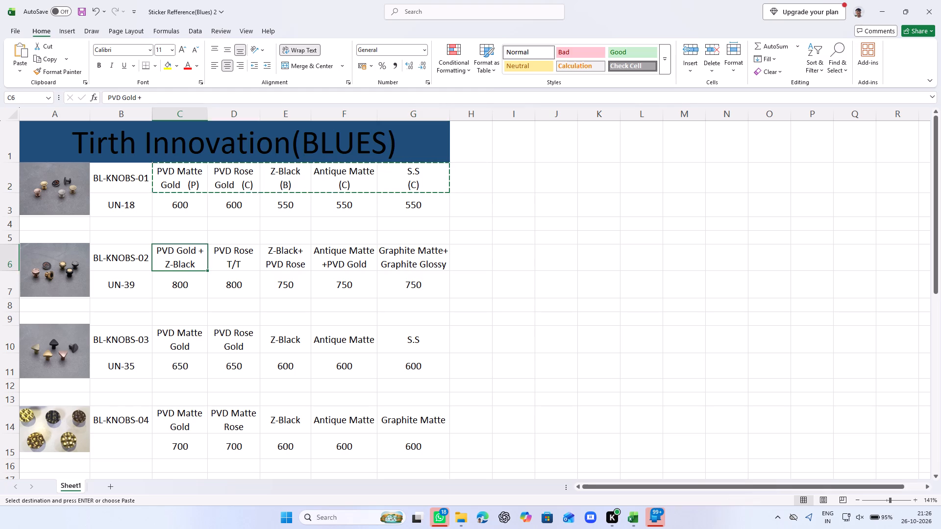
{"action": "left_click", "coordinate": [189, 340]}
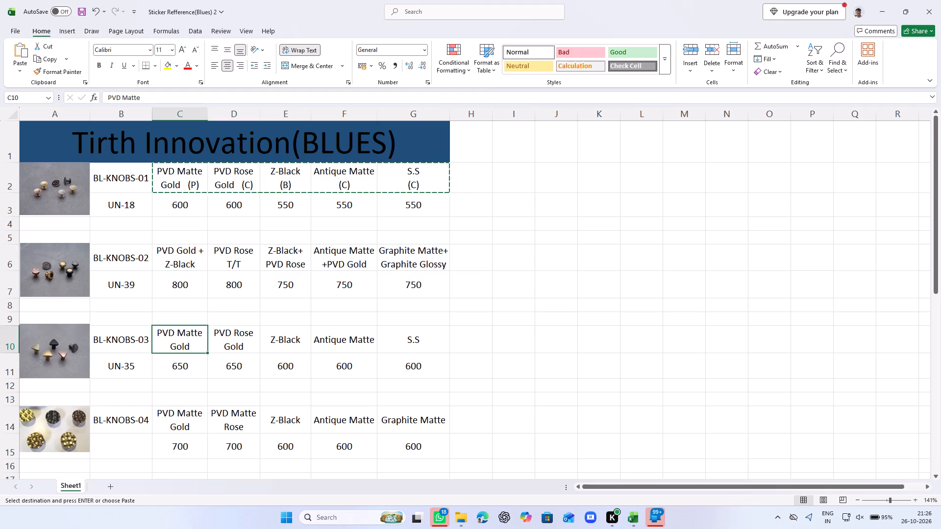
{"action": "key", "text": "ctrl+v"}
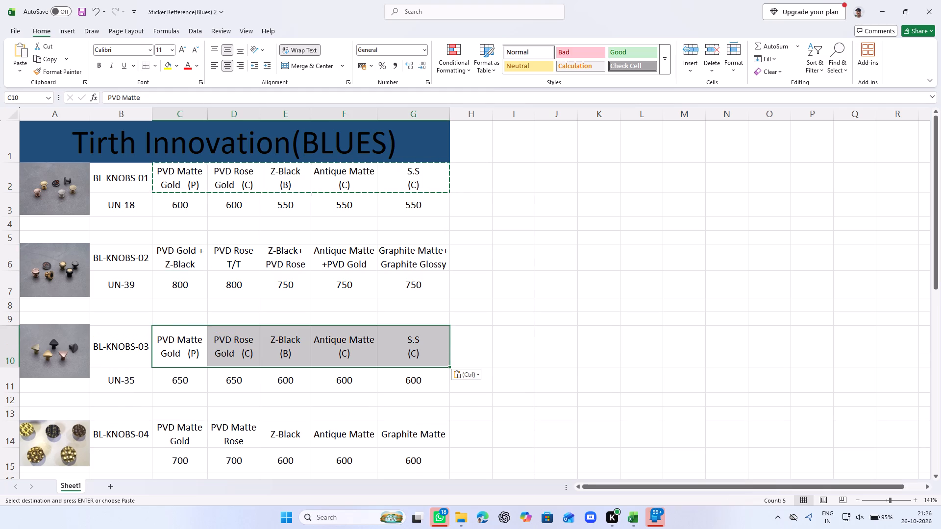
{"action": "left_click", "coordinate": [248, 395]}
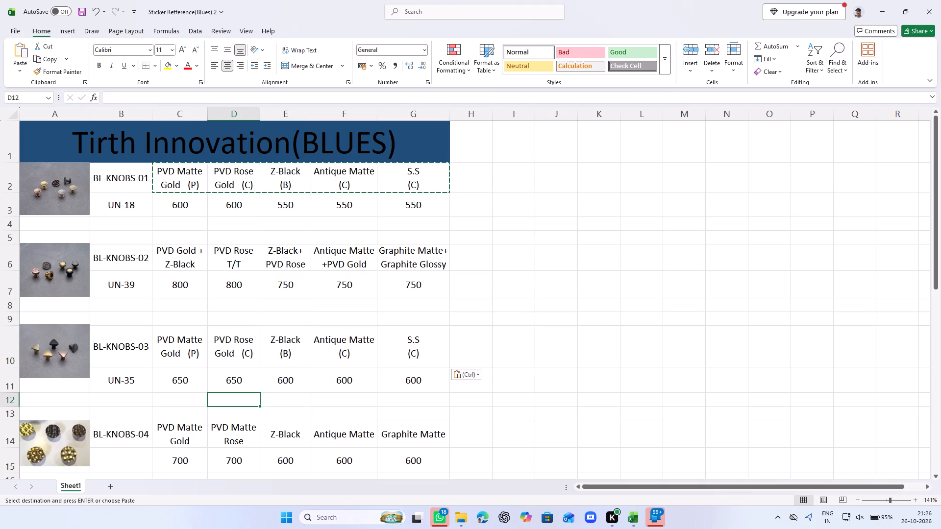
Reduce the height of row 10 so it fits closely around the two-line BL-KNOBS-03 finish labels.
{"action": "left_click_drag", "start_coordinate": [15, 366], "coordinate": [19, 359]}
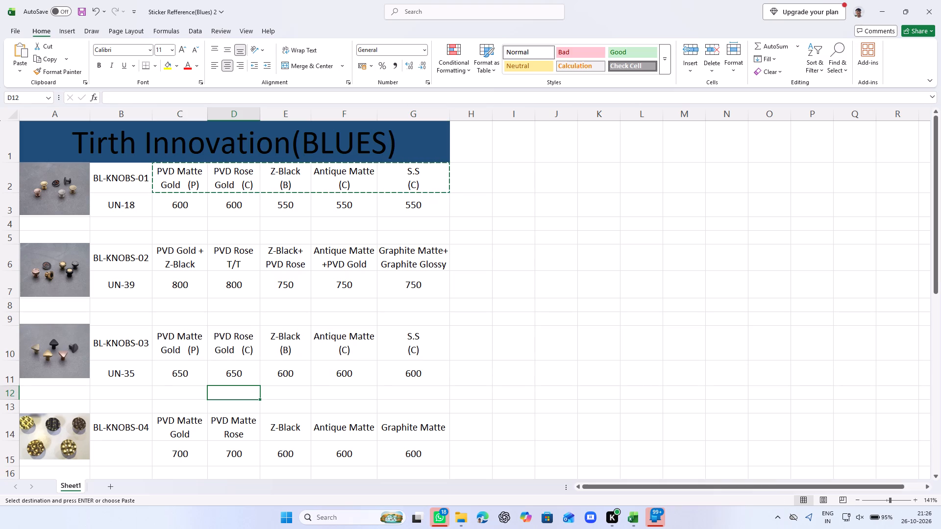
{"action": "left_click", "coordinate": [22, 359]}
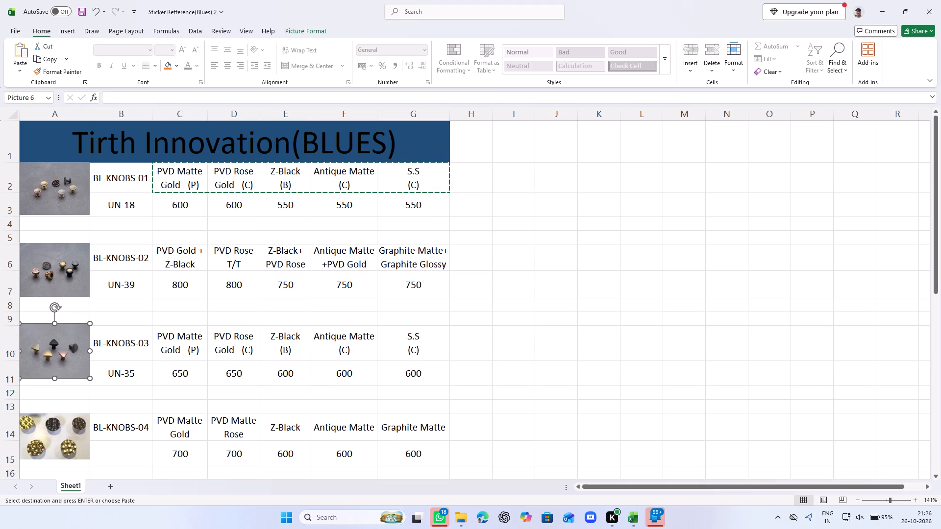
{"action": "left_click_drag", "start_coordinate": [10, 359], "coordinate": [20, 353]}
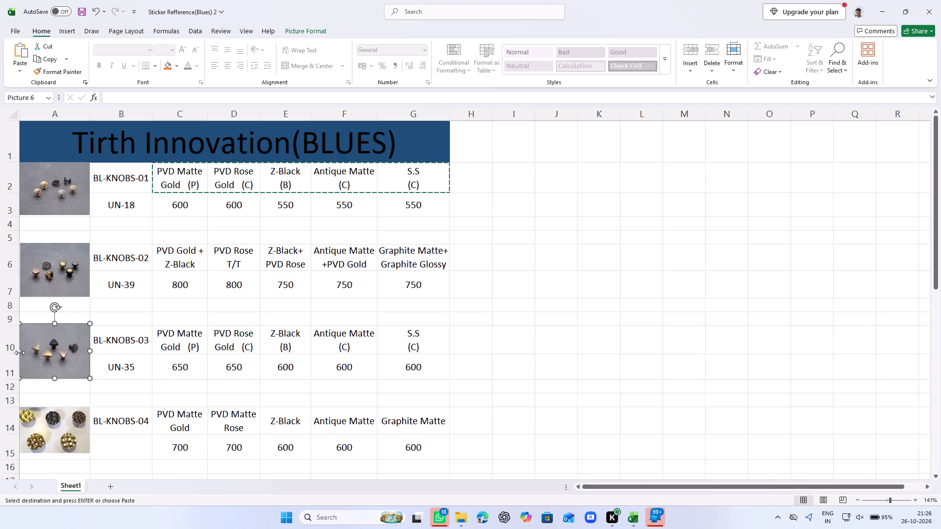
{"action": "left_click", "coordinate": [578, 289]}
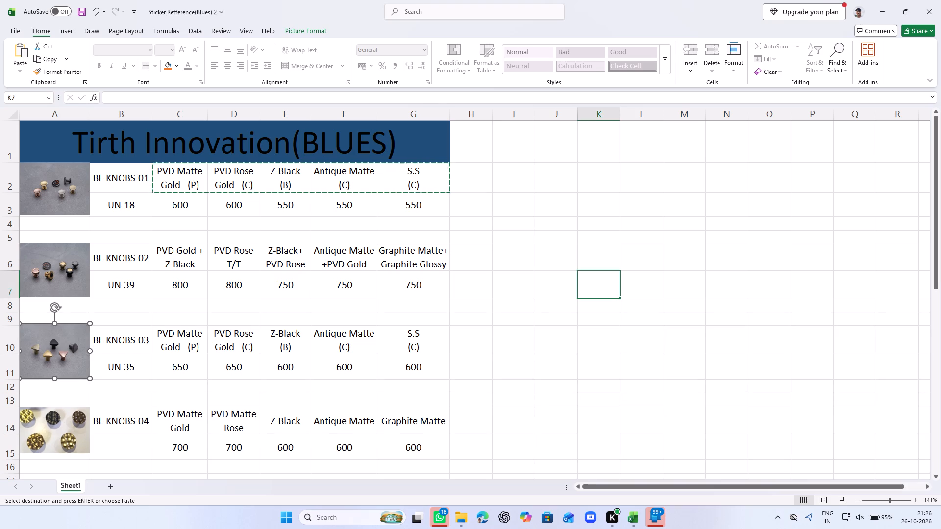
Paste the copied coded finish labels over the BL-KNOBS-06 labels, starting at cell C22.
{"action": "scroll", "coordinate": [578, 289], "scroll_direction": "down", "scroll_amount": 2}
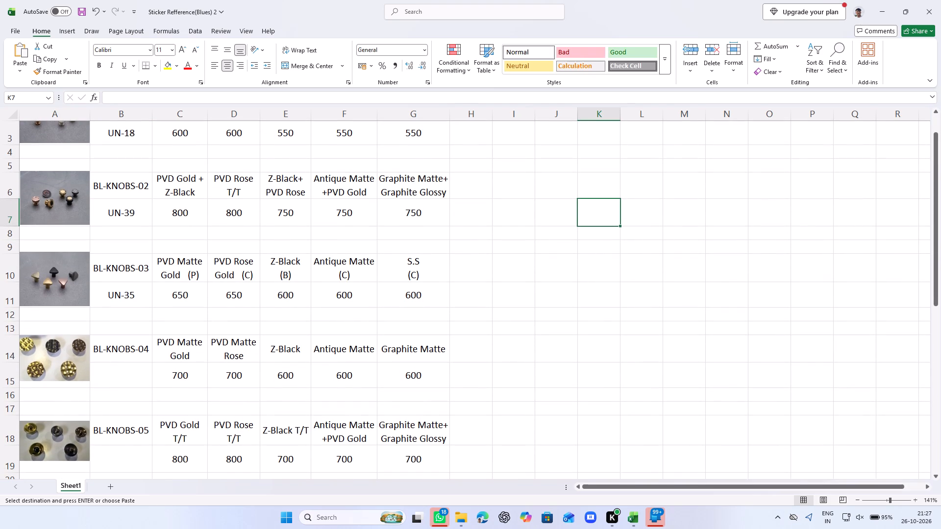
{"action": "scroll", "coordinate": [208, 380], "scroll_direction": "down", "scroll_amount": 3}
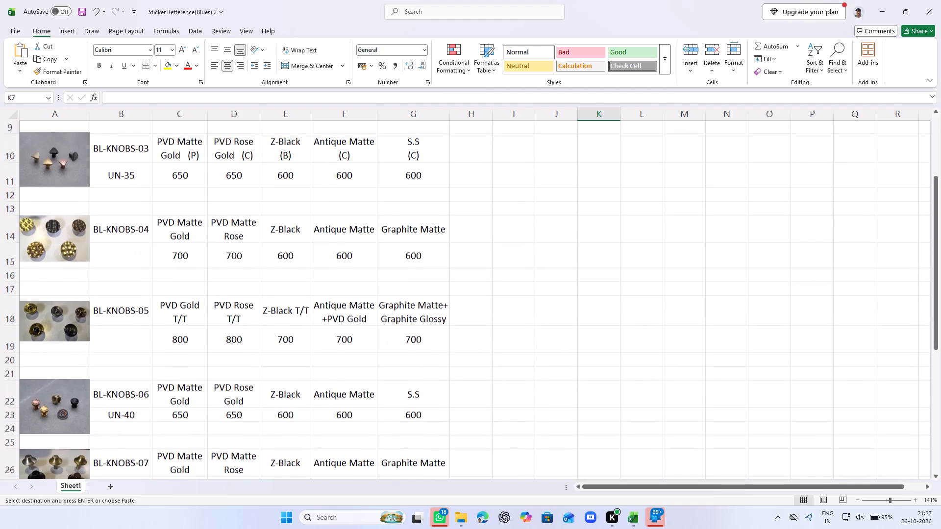
{"action": "left_click", "coordinate": [190, 399]}
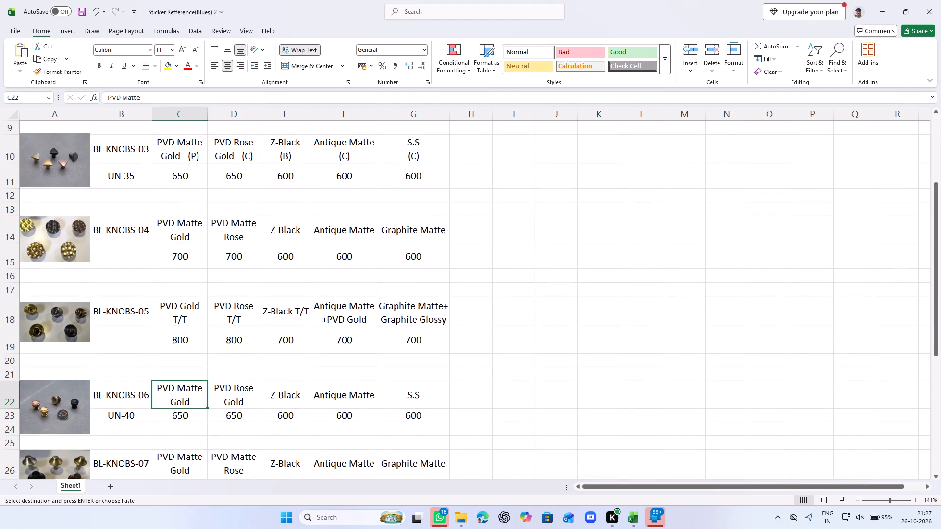
{"action": "key", "text": "ctrl+v"}
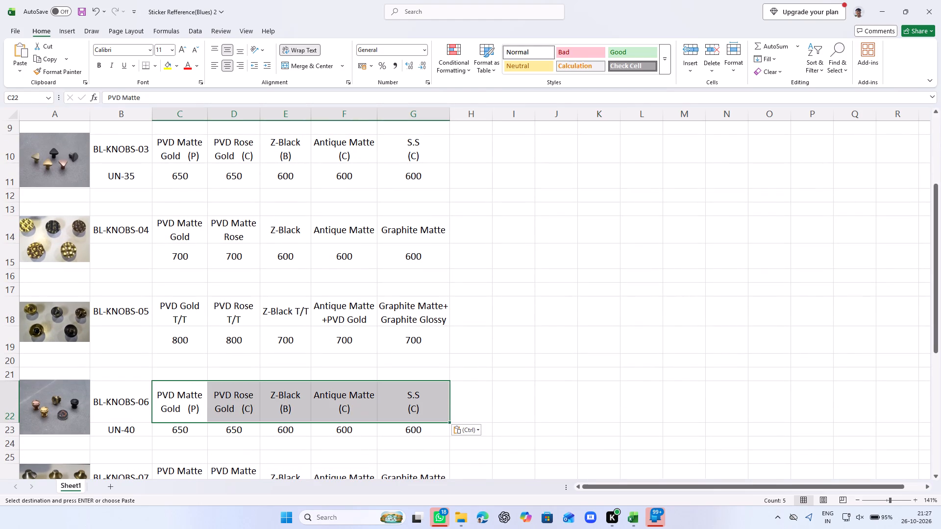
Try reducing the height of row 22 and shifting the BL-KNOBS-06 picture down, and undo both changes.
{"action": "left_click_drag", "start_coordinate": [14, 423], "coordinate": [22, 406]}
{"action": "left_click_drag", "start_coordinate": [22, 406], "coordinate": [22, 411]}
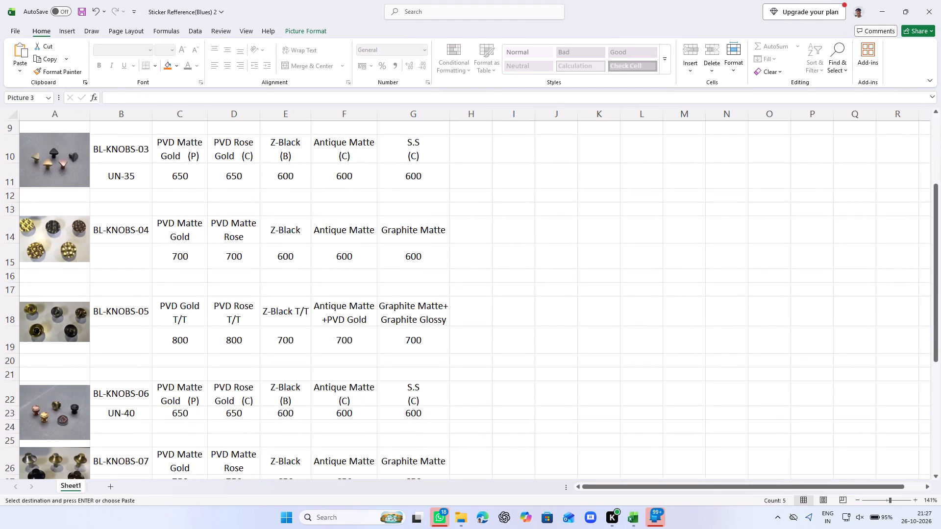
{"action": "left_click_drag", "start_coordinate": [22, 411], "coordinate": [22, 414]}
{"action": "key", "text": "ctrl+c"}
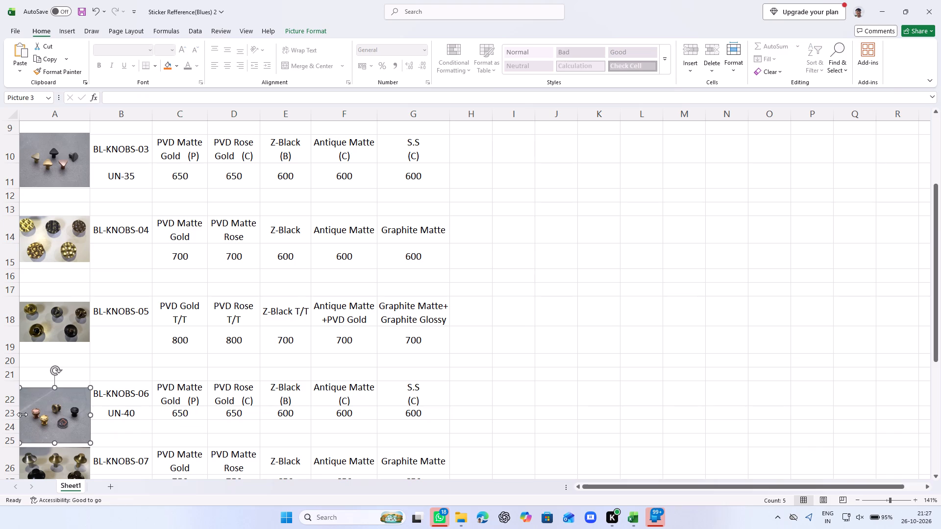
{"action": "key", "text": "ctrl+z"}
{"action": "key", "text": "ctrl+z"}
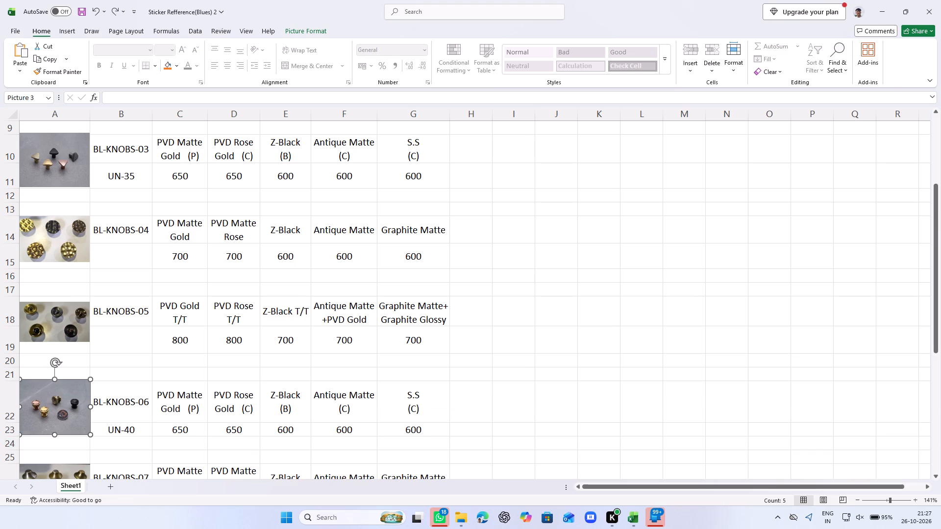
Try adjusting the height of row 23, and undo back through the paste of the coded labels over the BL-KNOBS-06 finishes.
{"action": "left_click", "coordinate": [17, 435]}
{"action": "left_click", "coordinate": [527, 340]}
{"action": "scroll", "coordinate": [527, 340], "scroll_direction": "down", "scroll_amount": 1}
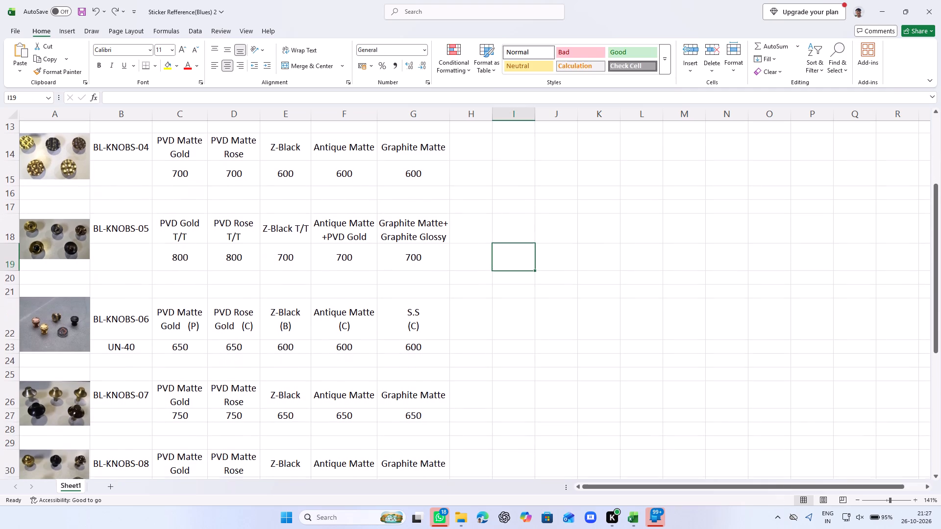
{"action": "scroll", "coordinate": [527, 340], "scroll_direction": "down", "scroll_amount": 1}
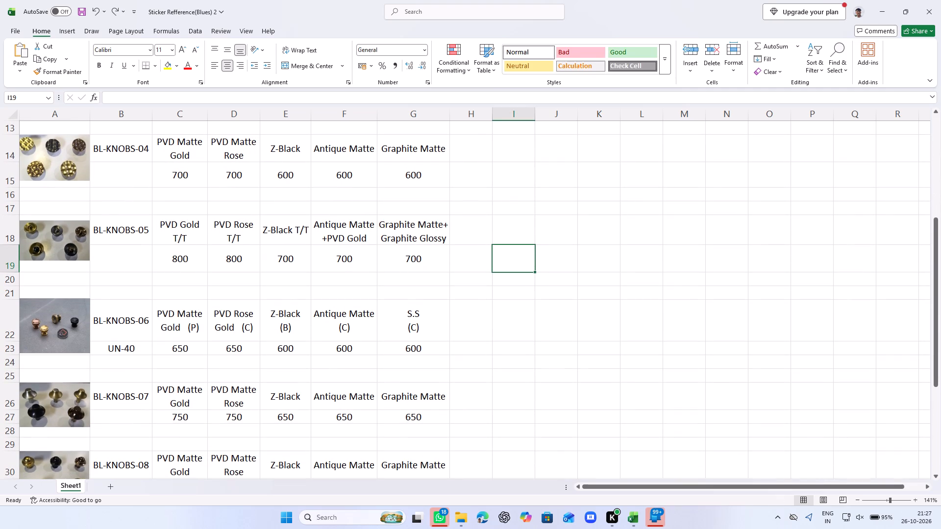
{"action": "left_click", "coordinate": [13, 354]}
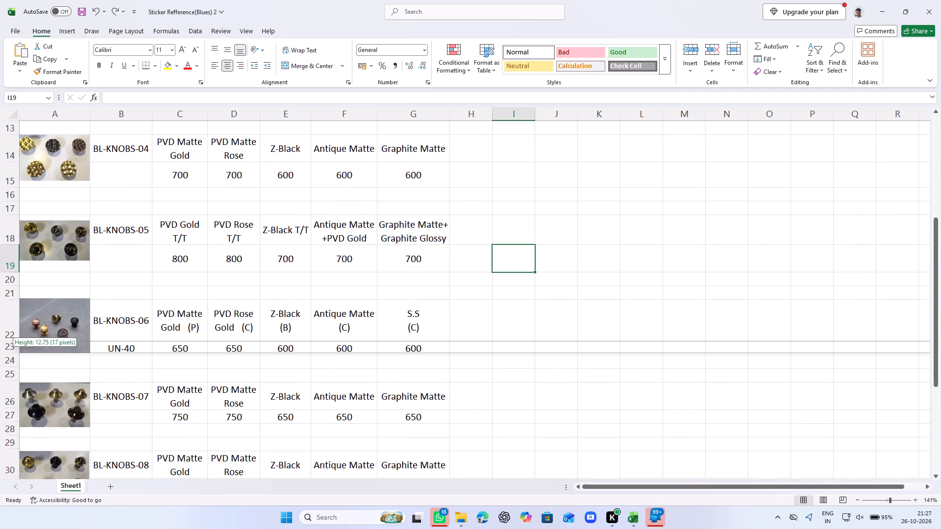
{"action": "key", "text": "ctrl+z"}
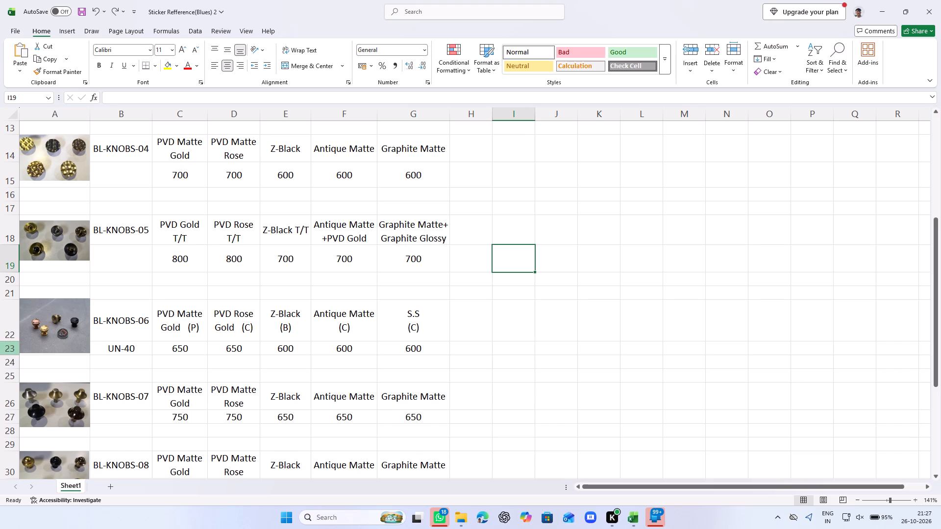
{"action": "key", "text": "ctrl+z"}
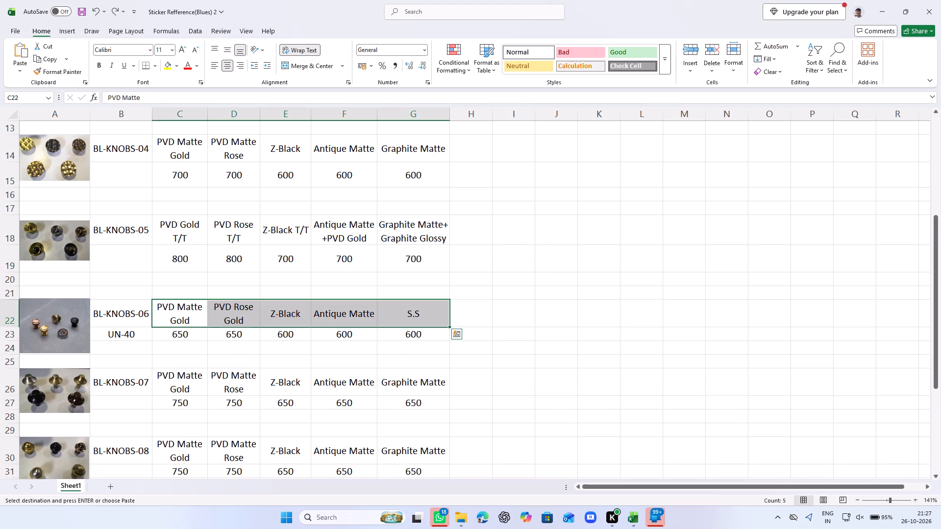
Paste the copied coded finish labels over the BL-KNOBS-06 labels again, starting at cell C22.
{"action": "left_click", "coordinate": [188, 313]}
{"action": "key", "text": "ctrl+v"}
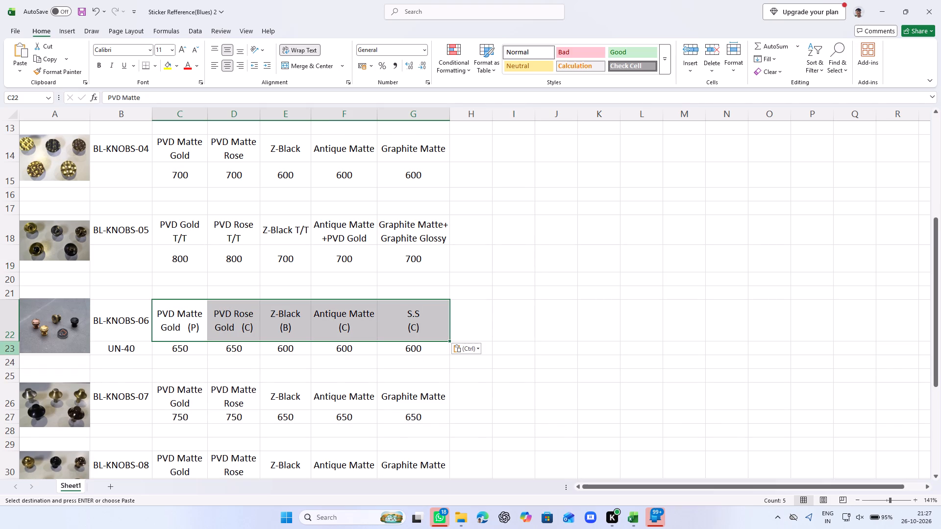
{"action": "left_click", "coordinate": [140, 370]}
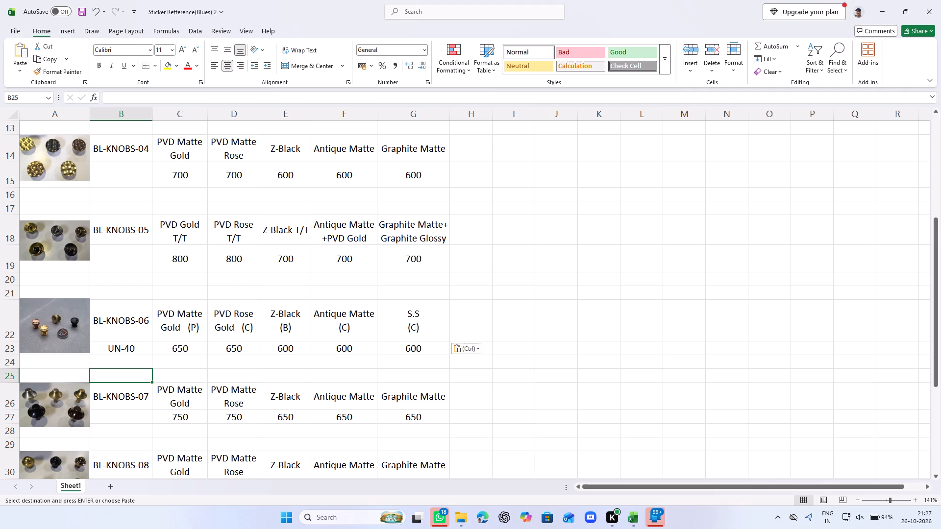
Paste the copied coded finish labels over the BL-KNOBS-16 labels, starting at cell C38.
{"action": "scroll", "coordinate": [51, 372], "scroll_direction": "down", "scroll_amount": 2}
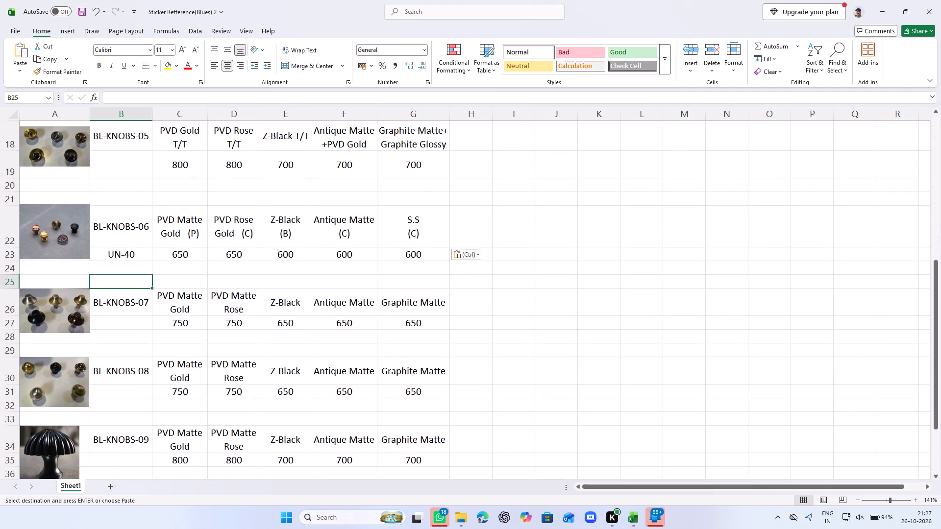
{"action": "scroll", "coordinate": [51, 372], "scroll_direction": "down", "scroll_amount": 2}
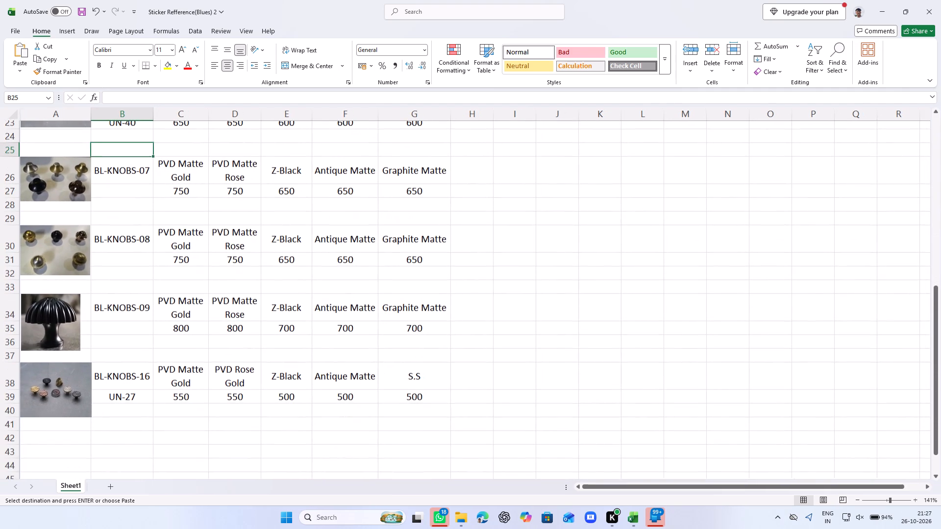
{"action": "left_click", "coordinate": [175, 372]}
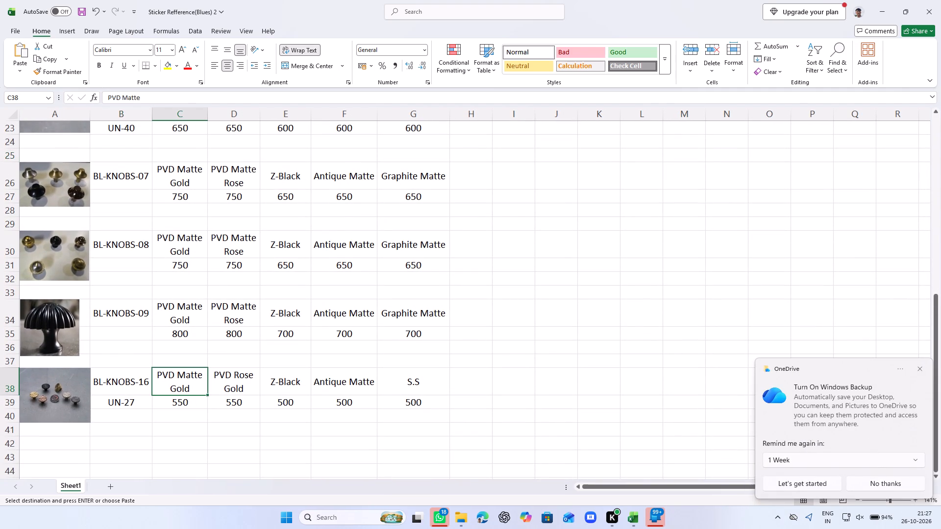
{"action": "key", "text": "ctrl+v"}
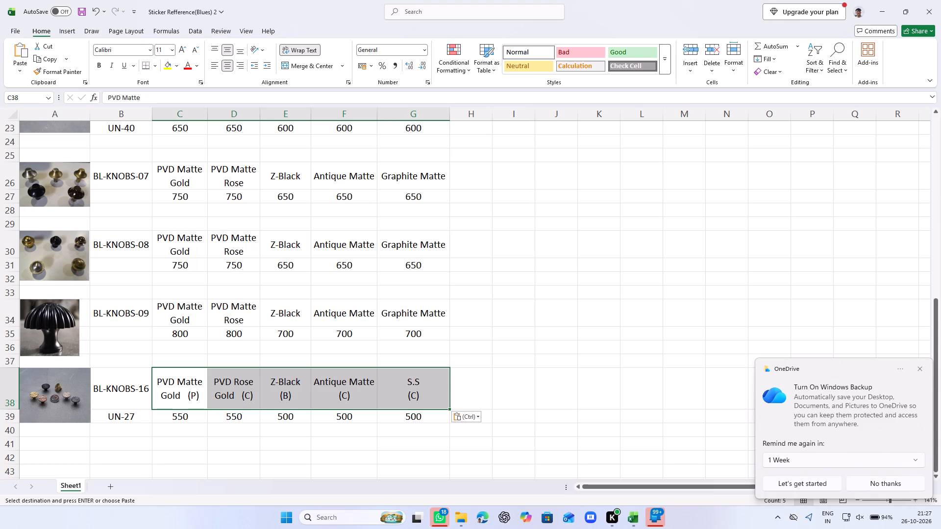
{"action": "left_click", "coordinate": [499, 356]}
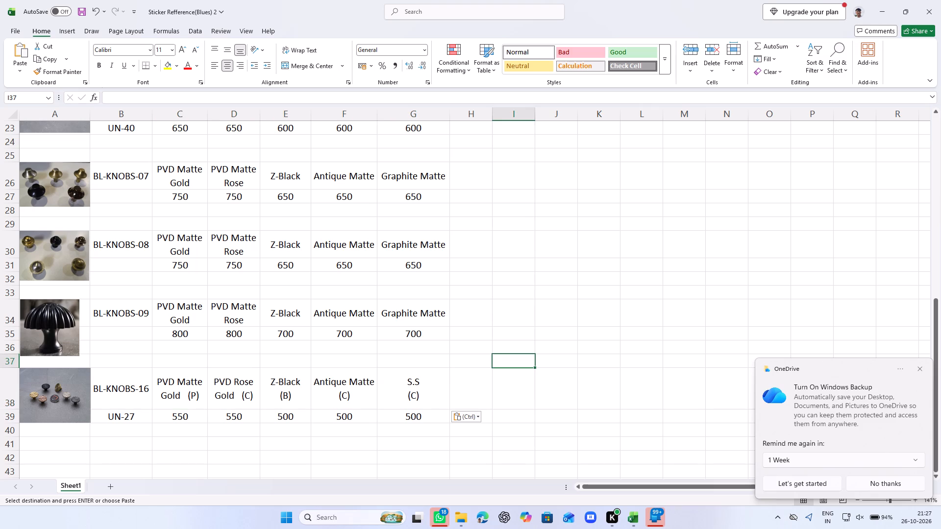
Append the code (PB) to the end of the BL-KNOBS-02 label PVD Gold + Z-Black in cell C6.
{"action": "scroll", "coordinate": [499, 356], "scroll_direction": "up", "scroll_amount": 8}
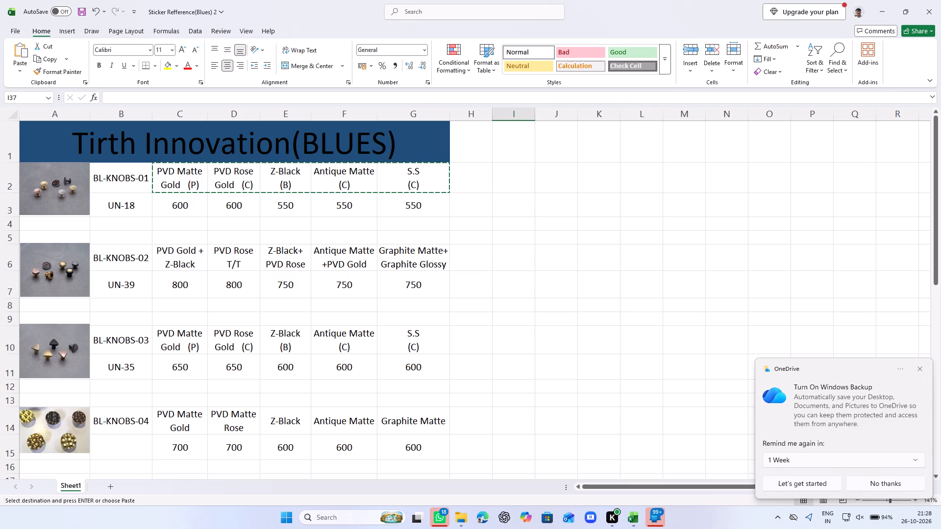
{"action": "double_click", "coordinate": [199, 262]}
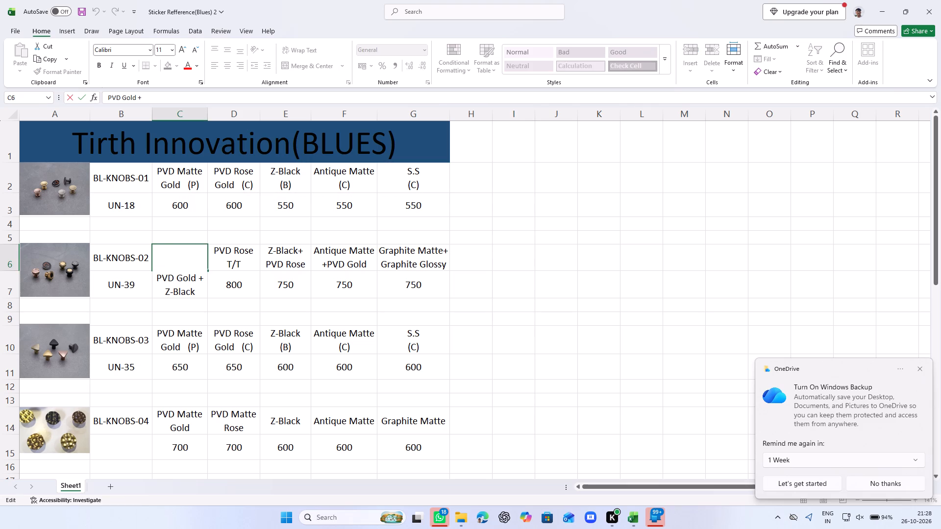
{"action": "left_click", "coordinate": [196, 289]}
{"action": "key", "text": "shift+parenleft"}
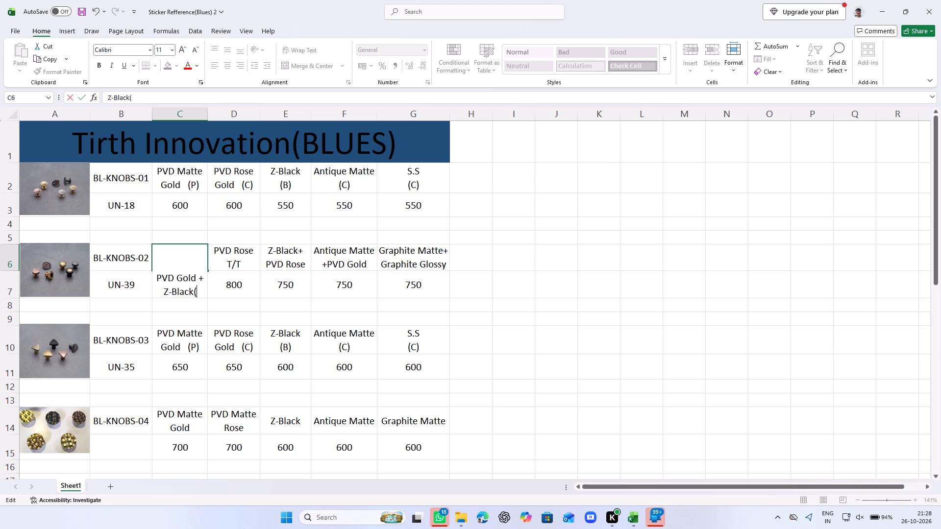
{"action": "key", "text": "shift+p"}
{"action": "key", "text": "shift+c"}
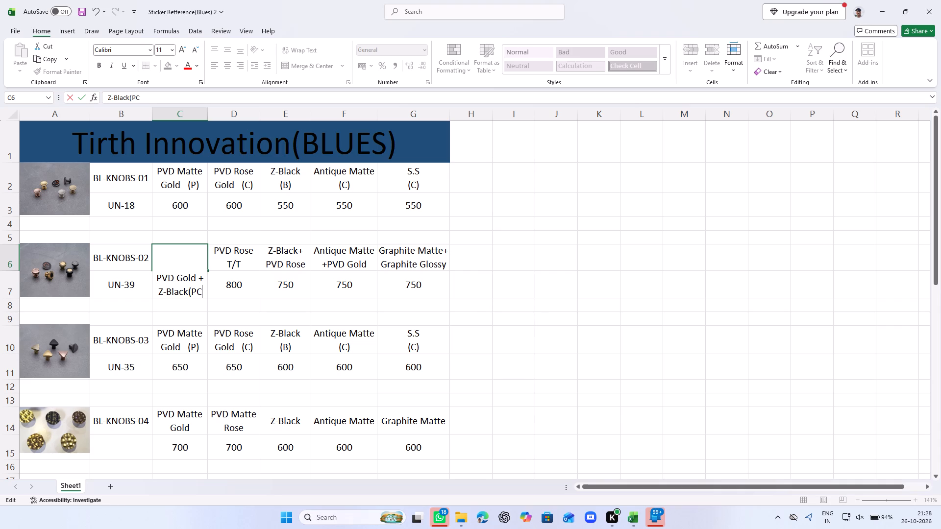
{"action": "key", "text": "shift+parenright"}
{"action": "key", "text": "BackSpace"}
{"action": "key", "text": "BackSpace"}
{"action": "key", "text": "shift+b"}
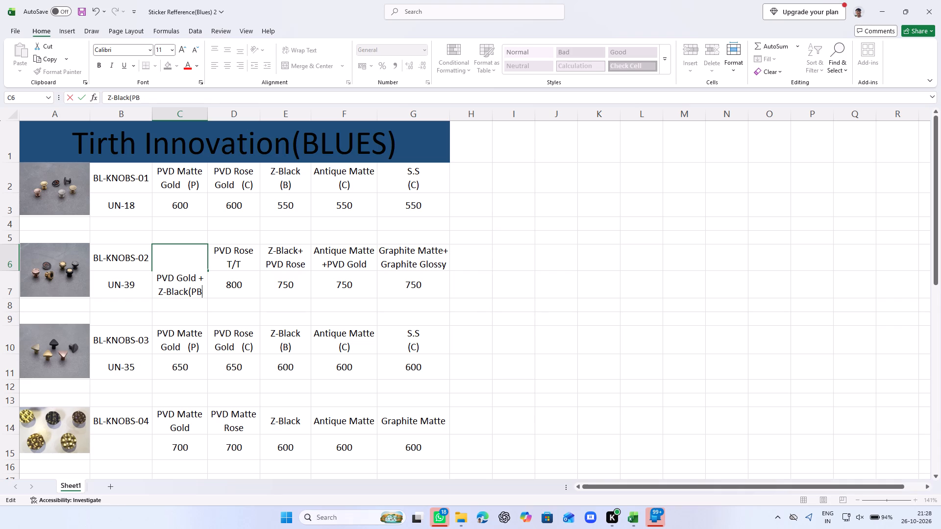
{"action": "key", "text": "shift+parenright"}
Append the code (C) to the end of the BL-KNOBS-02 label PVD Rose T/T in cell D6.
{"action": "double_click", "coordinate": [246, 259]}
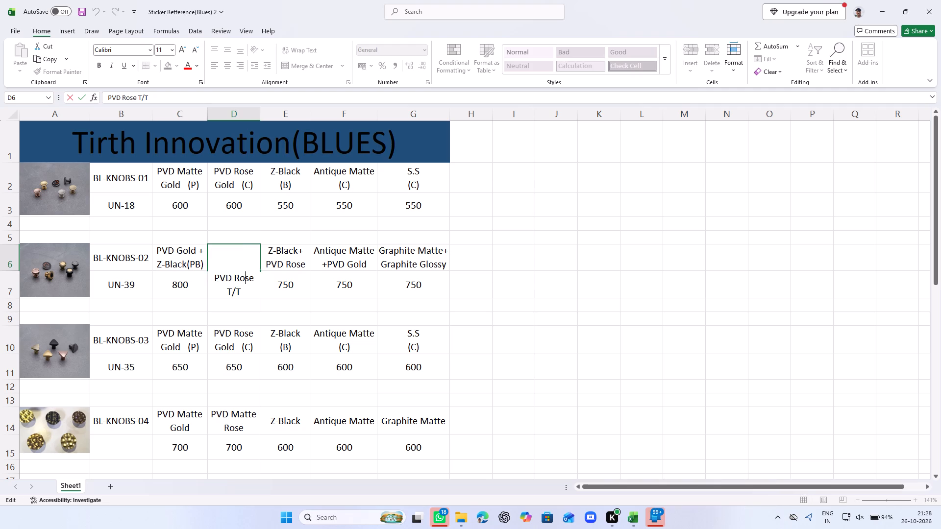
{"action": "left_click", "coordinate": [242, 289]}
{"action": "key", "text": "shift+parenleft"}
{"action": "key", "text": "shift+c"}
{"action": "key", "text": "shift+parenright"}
Append the code (BC) to the end of the BL-KNOBS-02 label Z-Black+ PVD Rose in cell E6.
{"action": "left_click", "coordinate": [297, 262]}
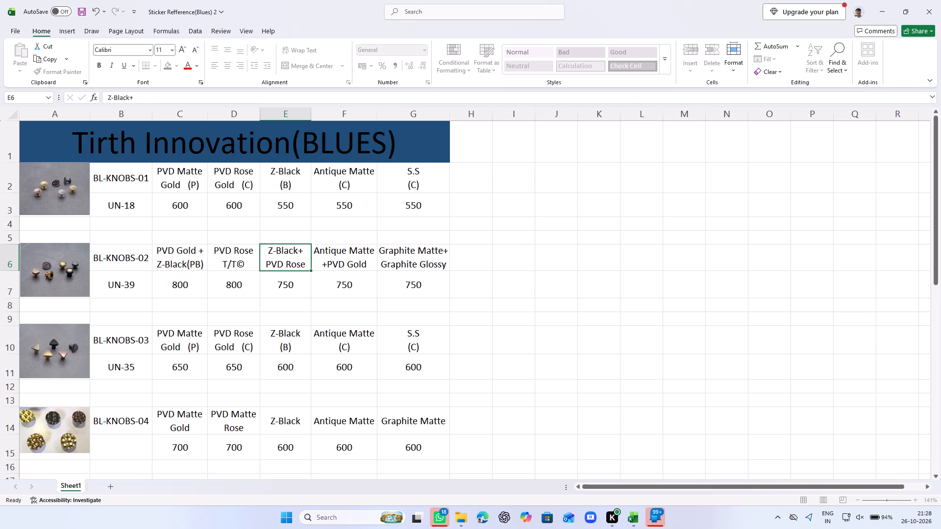
{"action": "double_click", "coordinate": [308, 262]}
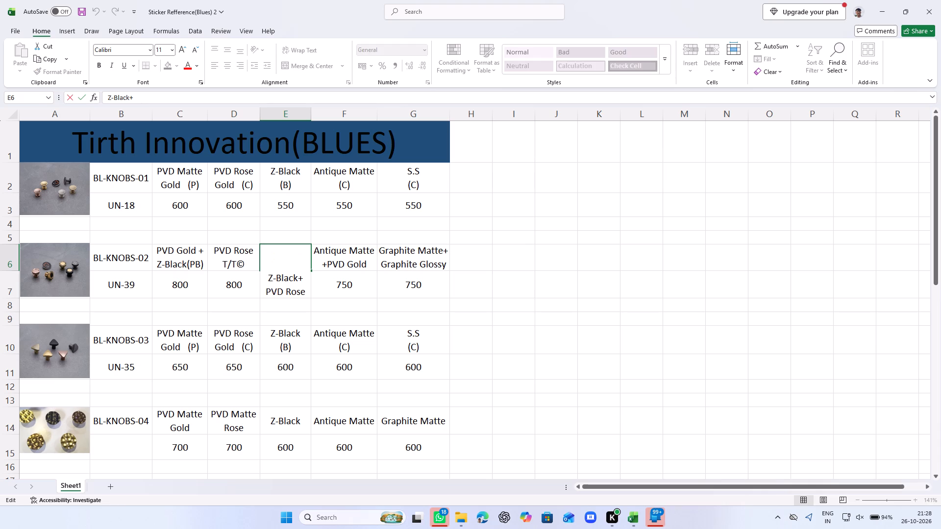
{"action": "left_click", "coordinate": [305, 294]}
{"action": "key", "text": "shift+parenleft"}
{"action": "key", "text": "shift+b"}
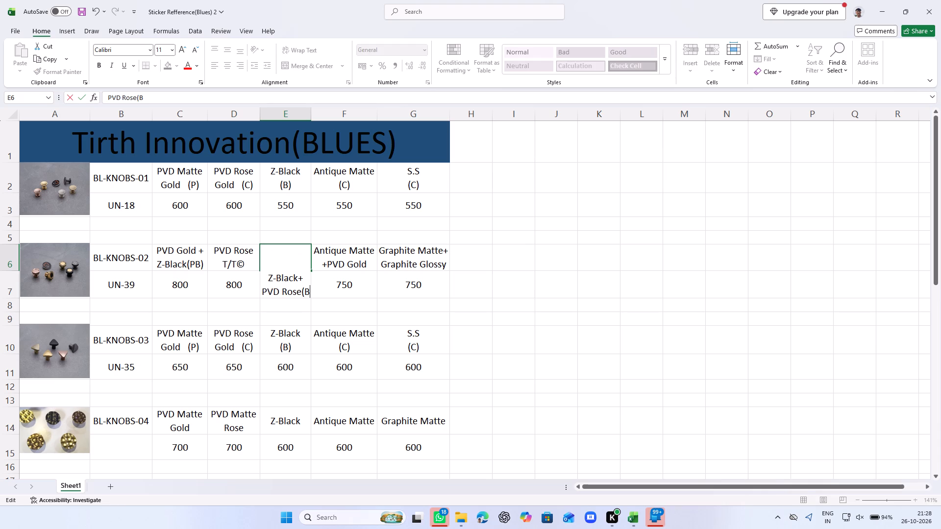
{"action": "key", "text": "shift+c"}
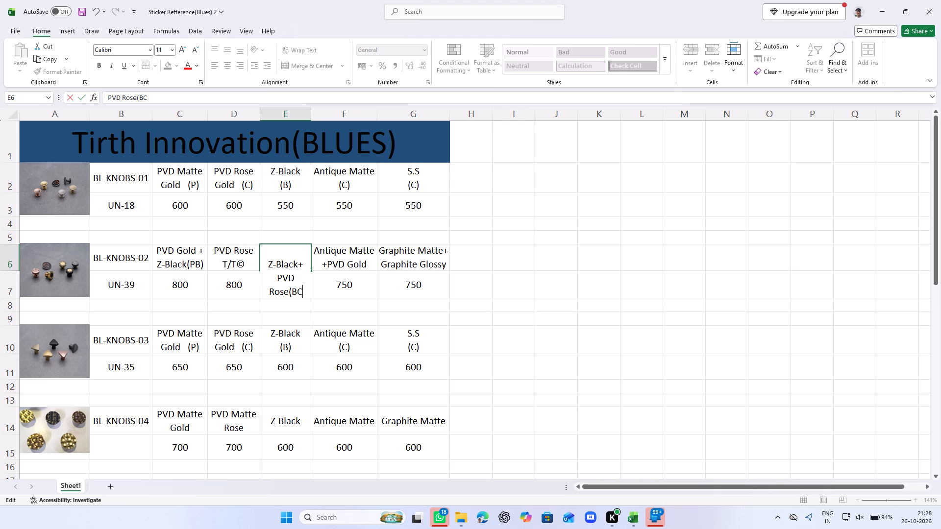
{"action": "key", "text": "shift+parenright"}
Replace the copyright symbol at the end of the BL-KNOBS-02 label PVD Rose T/T in cell D6 with (C).
{"action": "left_click", "coordinate": [248, 261]}
{"action": "double_click", "coordinate": [248, 261]}
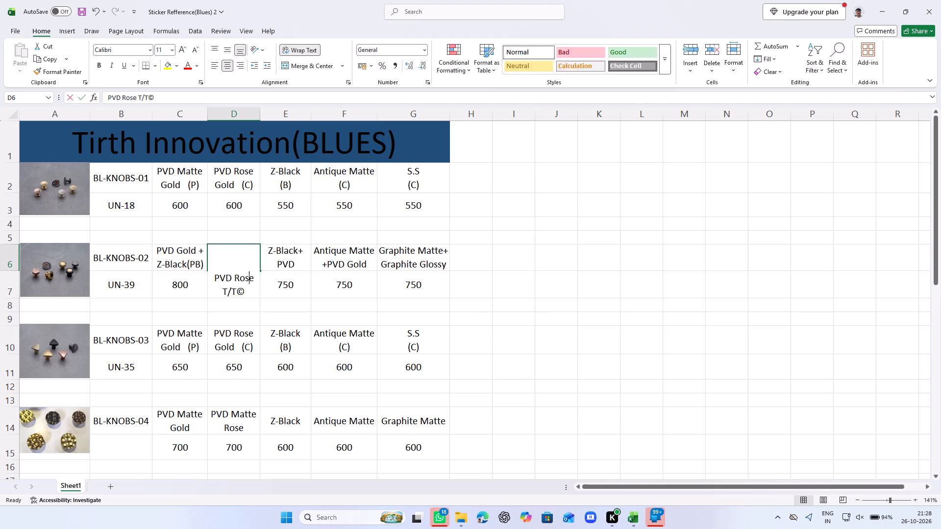
{"action": "left_click", "coordinate": [248, 292]}
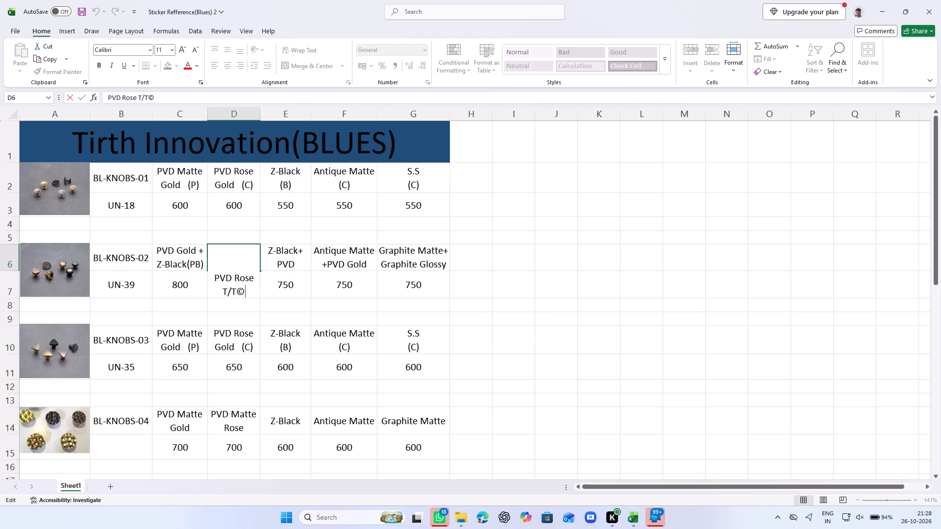
{"action": "key", "text": "BackSpace"}
{"action": "key", "text": "shift+parenleft"}
{"action": "key", "text": "shift+c"}
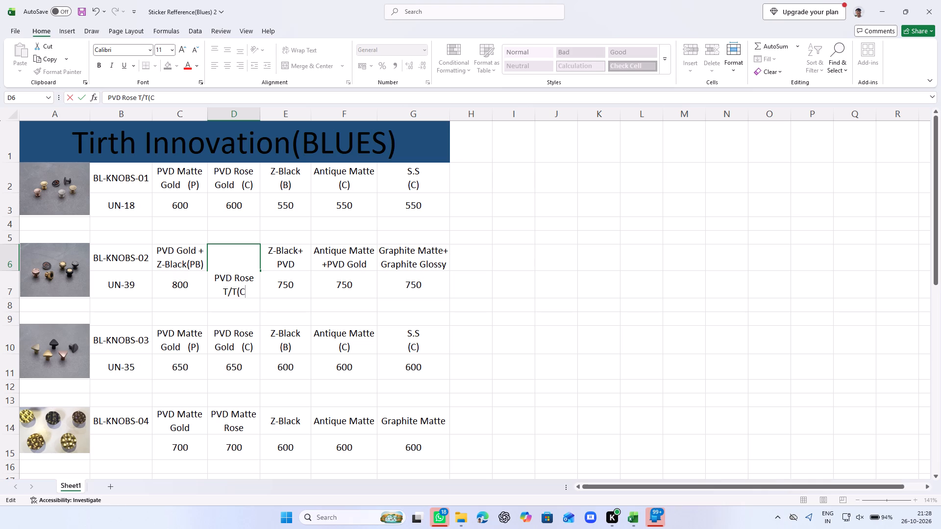
{"action": "key", "text": "shift+parenright"}
{"action": "key", "text": "Right"}
{"action": "key", "text": "Return"}
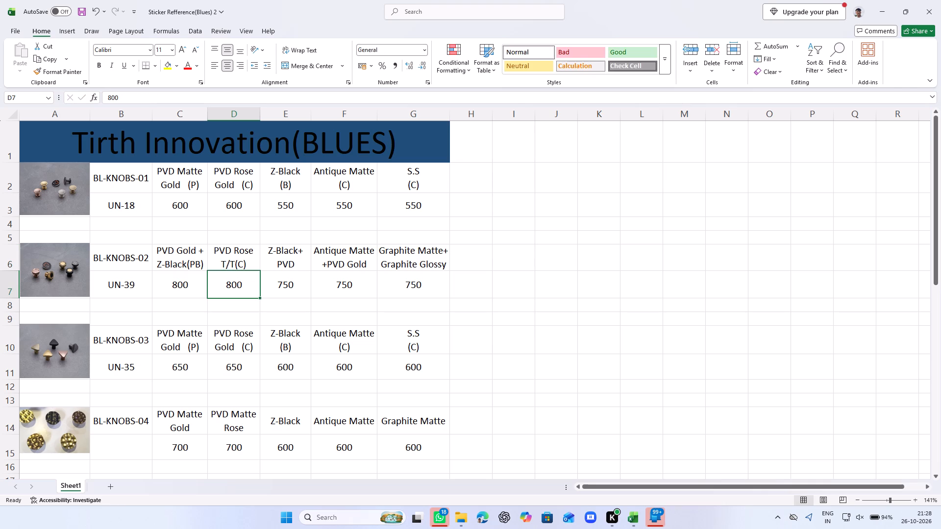
Increase the height of row 6 so the three-line label Z-Black+ PVD Rose(BC) in cell E6 fits with some spare room.
{"action": "left_click", "coordinate": [298, 260]}
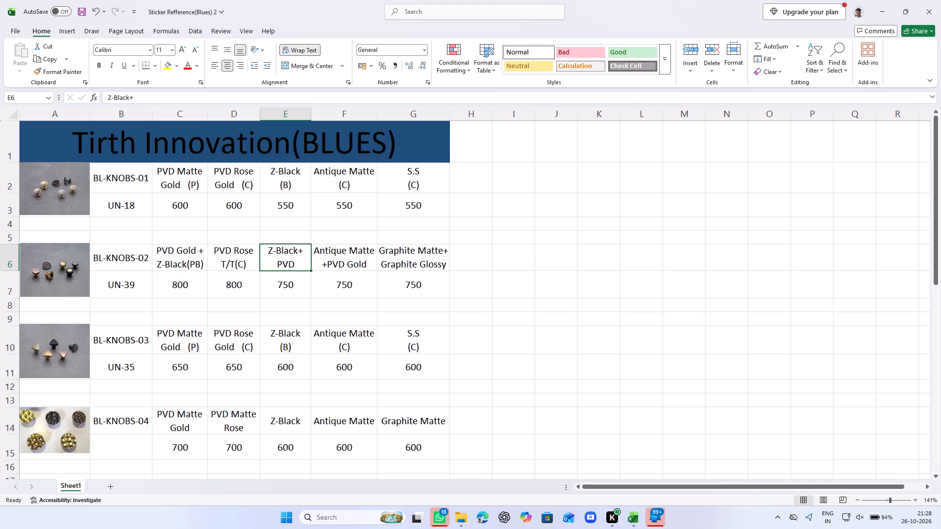
{"action": "double_click", "coordinate": [298, 260]}
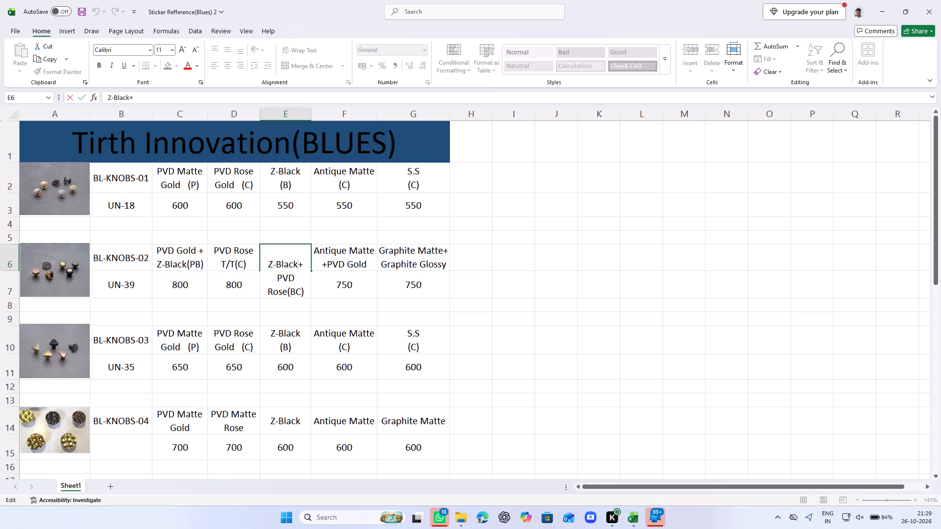
{"action": "left_click", "coordinate": [520, 317]}
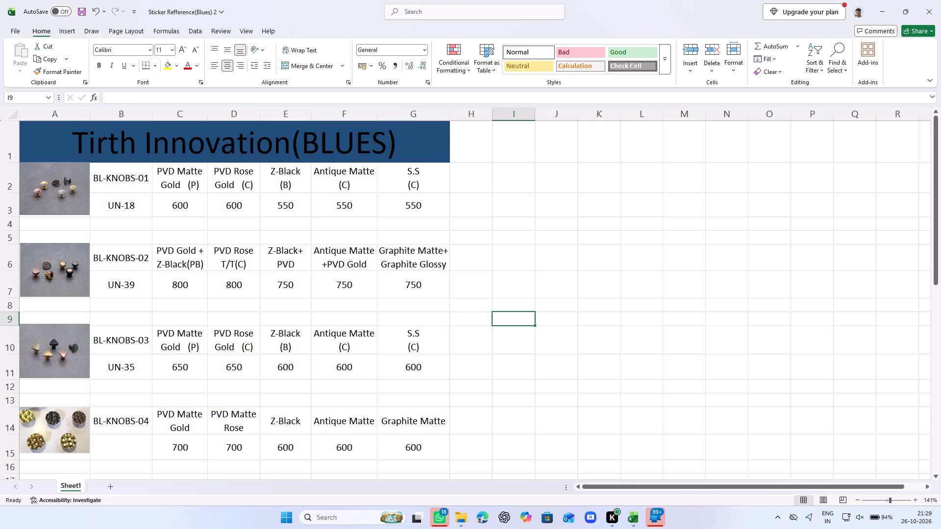
{"action": "left_click_drag", "start_coordinate": [15, 269], "coordinate": [15, 280]}
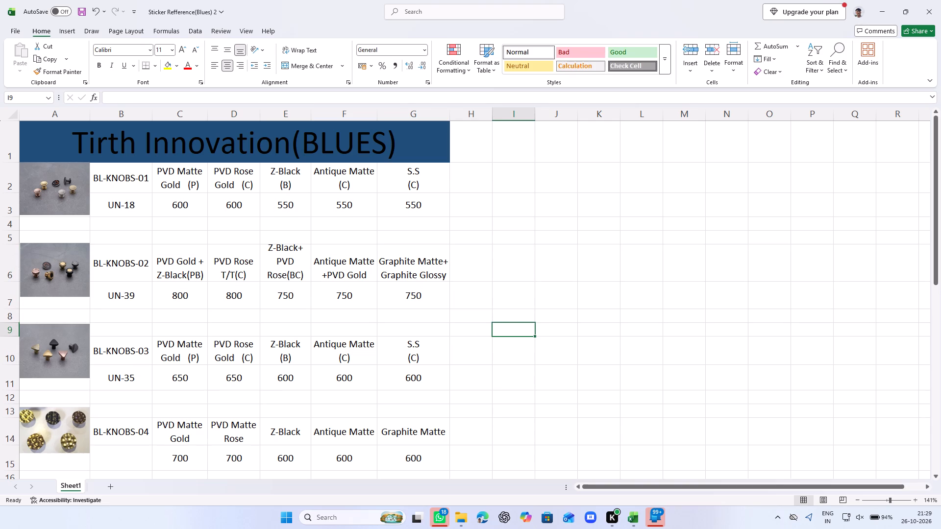
{"action": "left_click_drag", "start_coordinate": [15, 280], "coordinate": [17, 302]}
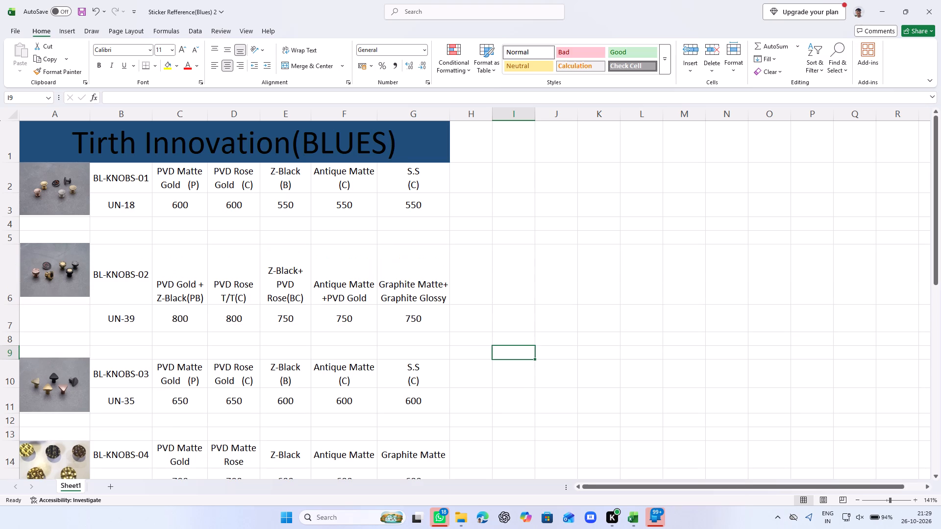
{"action": "left_click_drag", "start_coordinate": [17, 302], "coordinate": [20, 291]}
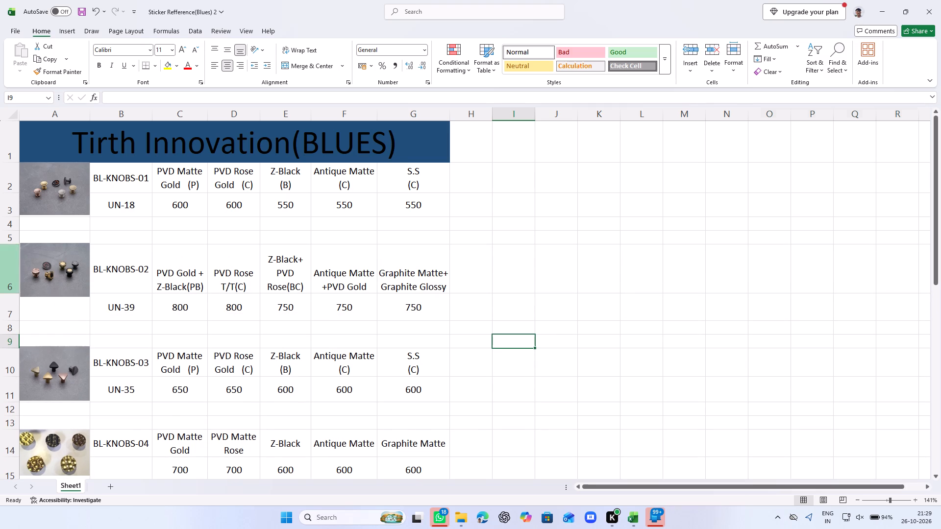
Middle-align the contents of row 6 vertically.
{"action": "left_click", "coordinate": [3, 280]}
{"action": "left_click", "coordinate": [225, 48]}
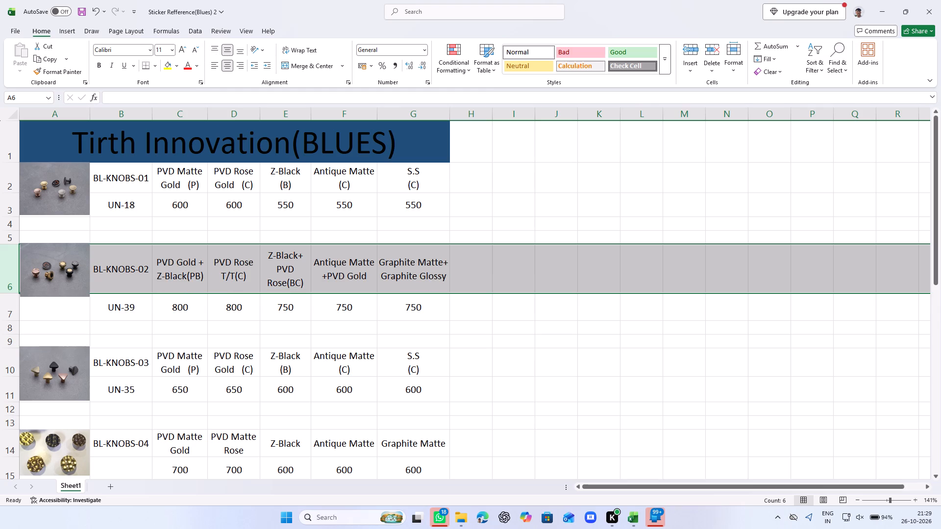
{"action": "left_click", "coordinate": [69, 309]}
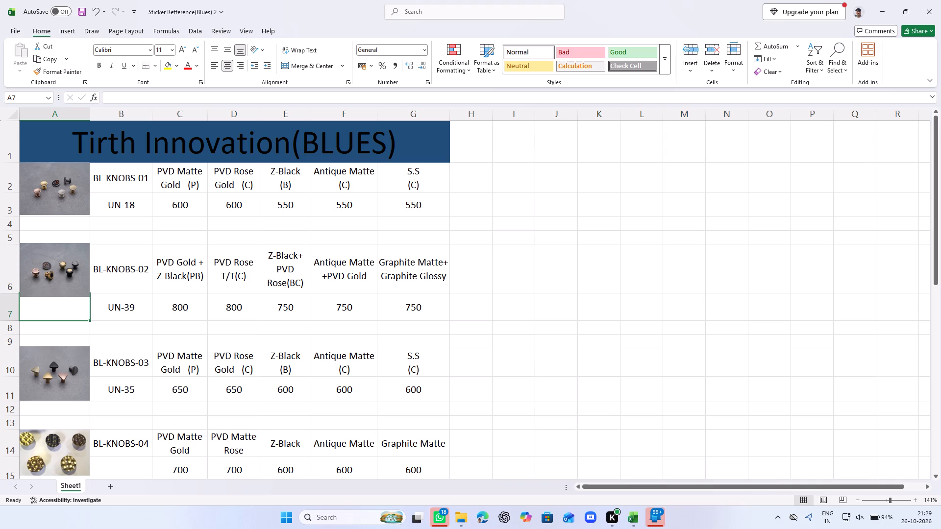
Move the BL-KNOBS-02 knob picture down in column A so it sits beside its label and the UN-39 code.
{"action": "left_click_drag", "start_coordinate": [75, 291], "coordinate": [75, 301]}
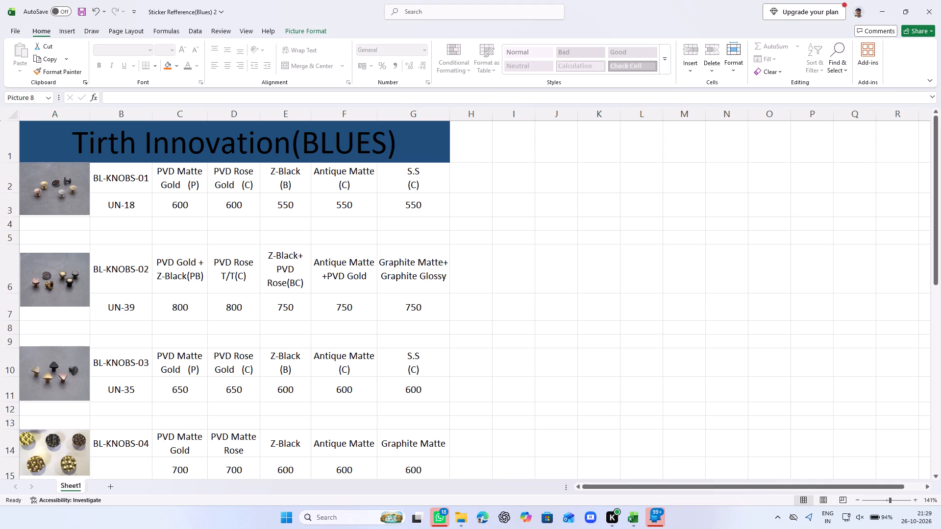
{"action": "left_click_drag", "start_coordinate": [75, 301], "coordinate": [74, 309]}
{"action": "left_click", "coordinate": [673, 251]}
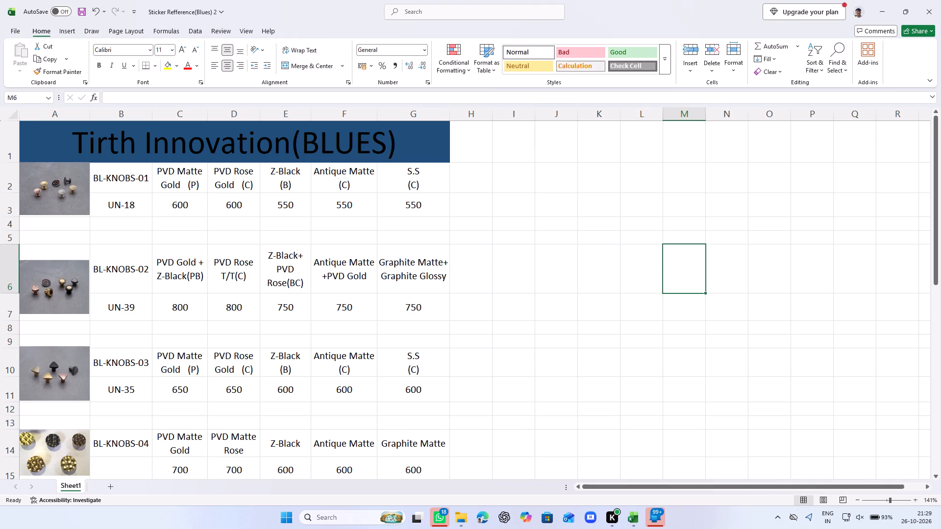
Append the code (C) to the end of the BL-KNOBS-02 label Antique Matte +PVD Gold in cell F6.
{"action": "scroll", "coordinate": [673, 251], "scroll_direction": "down", "scroll_amount": 1}
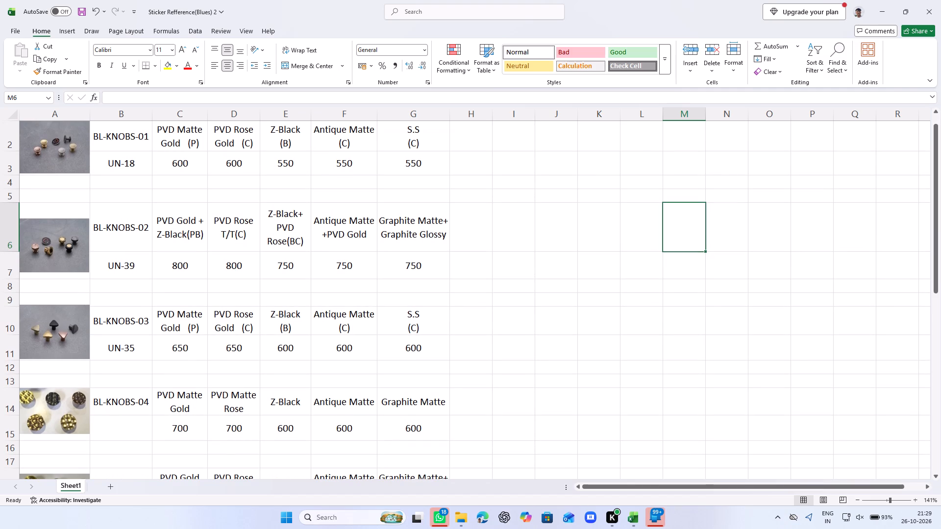
{"action": "double_click", "coordinate": [363, 238]}
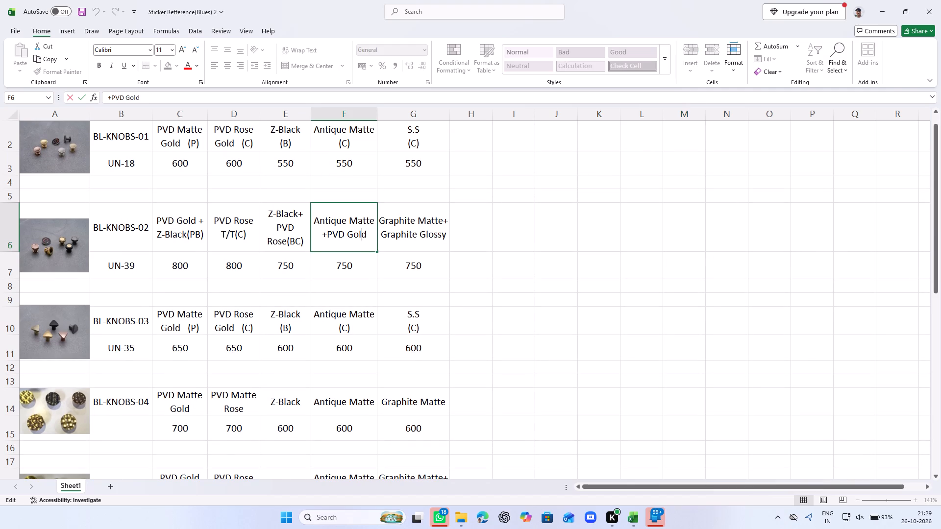
{"action": "left_click", "coordinate": [369, 236]}
{"action": "key", "text": "shift+parenleft"}
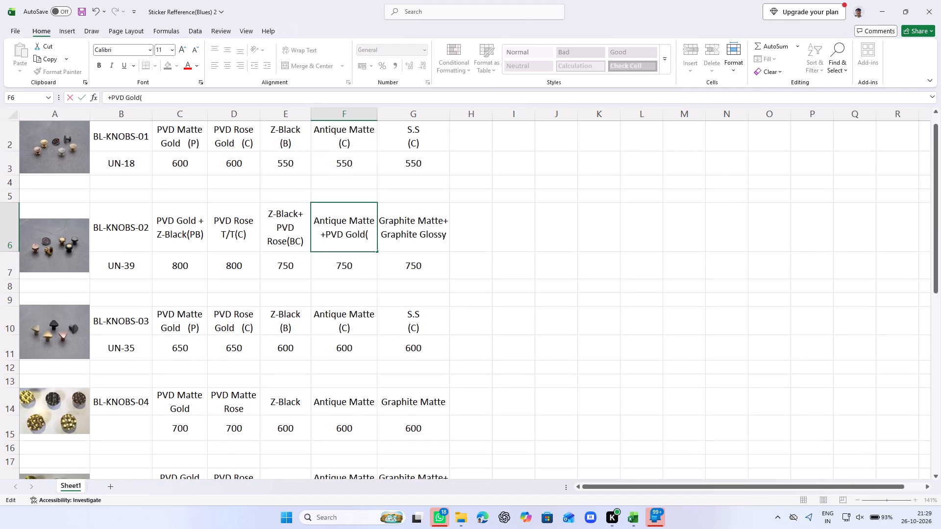
{"action": "key", "text": "shift+c"}
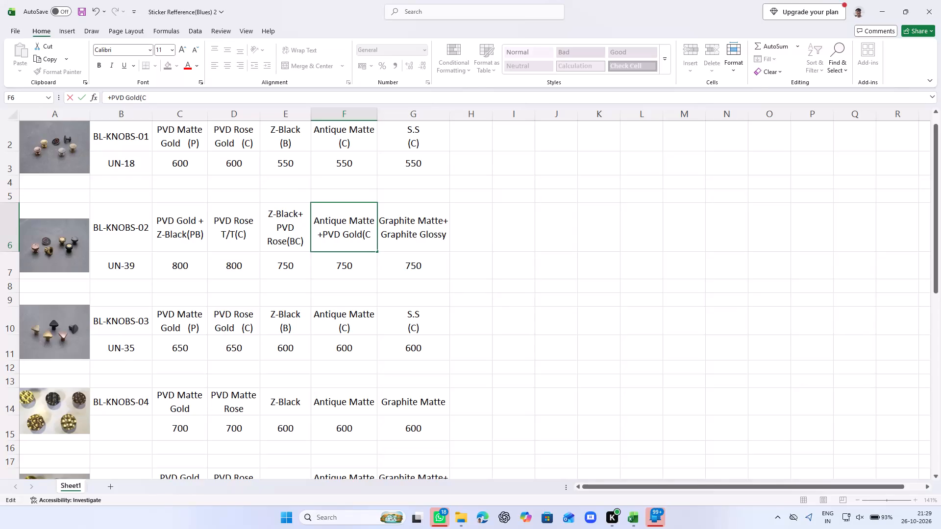
{"action": "key", "text": "shift+parenright"}
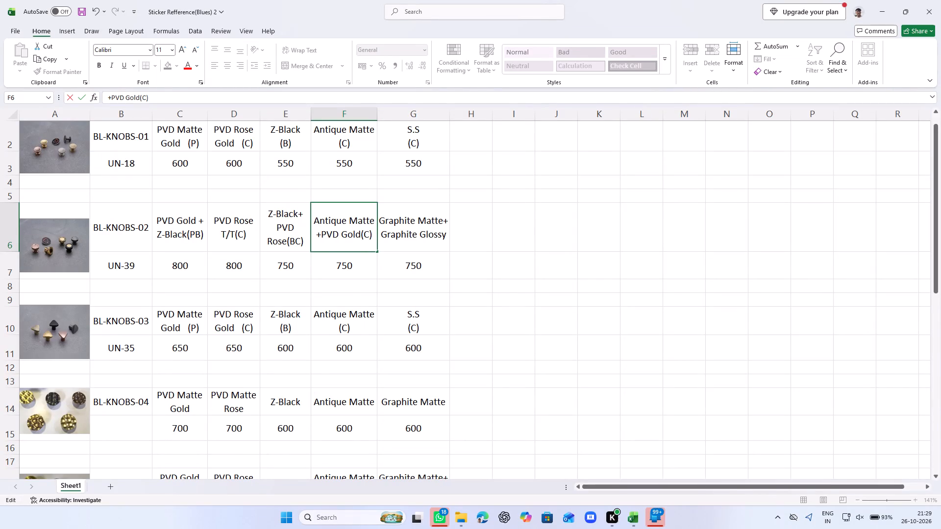
{"action": "left_click", "coordinate": [422, 236]}
Replace the copyright symbol at the end of the Antique Matte +PVD Gold label in cell F6 with (C).
{"action": "double_click", "coordinate": [371, 238]}
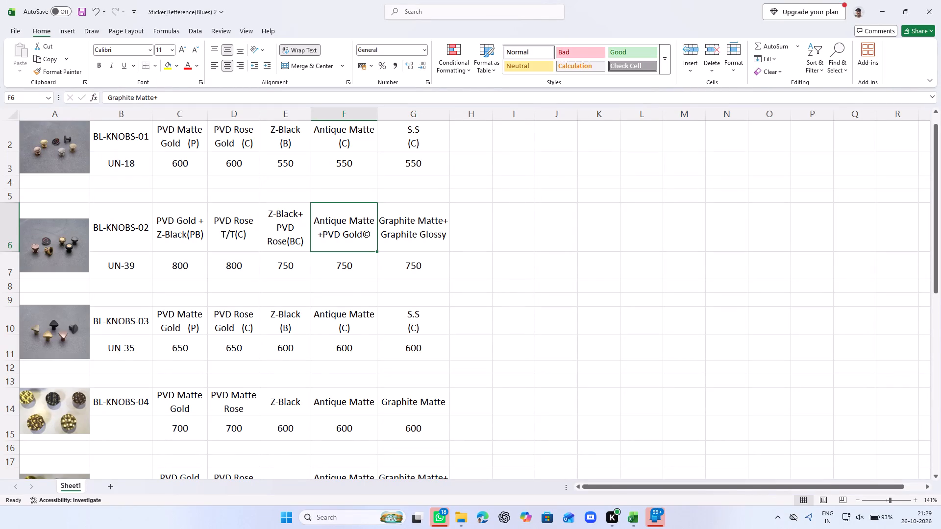
{"action": "key", "text": "BackSpace"}
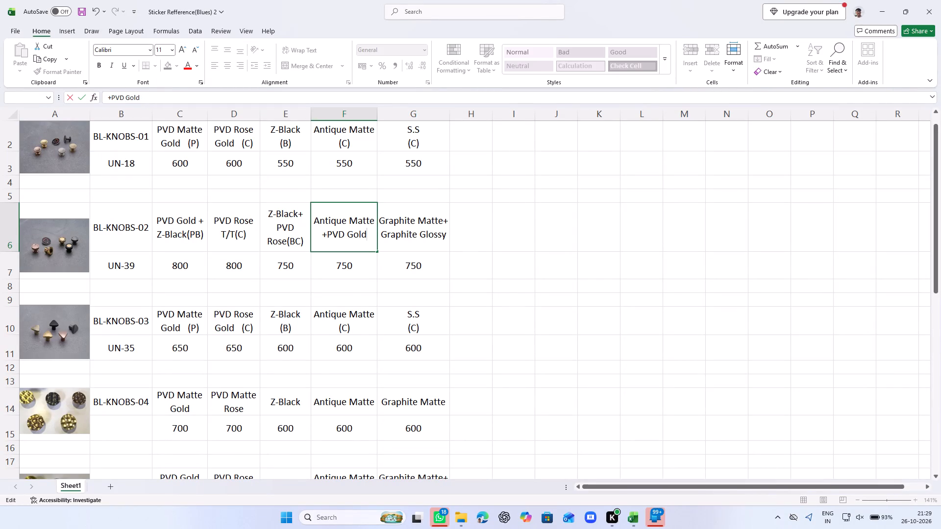
{"action": "key", "text": "shift+parenleft"}
{"action": "key", "text": "shift+c"}
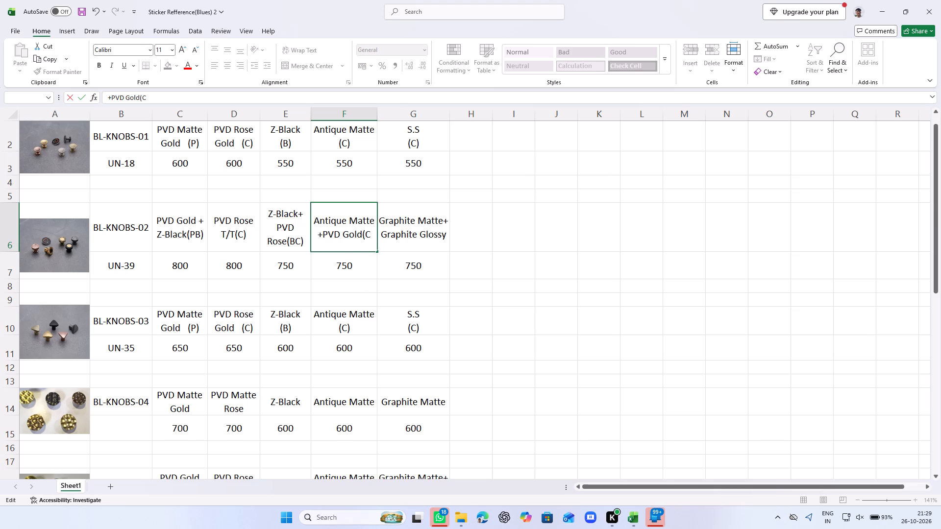
{"action": "key", "text": "shift+parenright"}
{"action": "key", "text": "Return"}
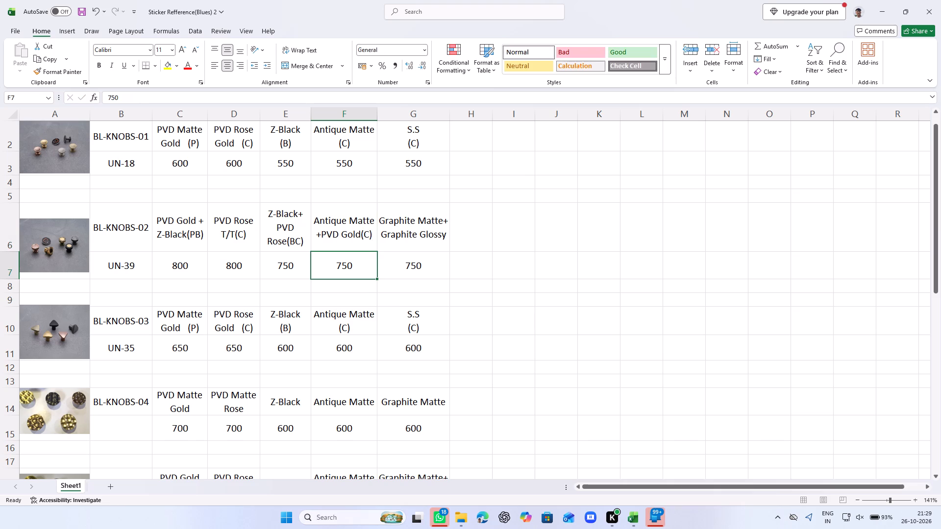
Add the code (C) on a new line below the BL-KNOBS-02 label Graphite Matte+ Graphite Glossy in cell G6.
{"action": "double_click", "coordinate": [439, 225]}
{"action": "left_click", "coordinate": [447, 233]}
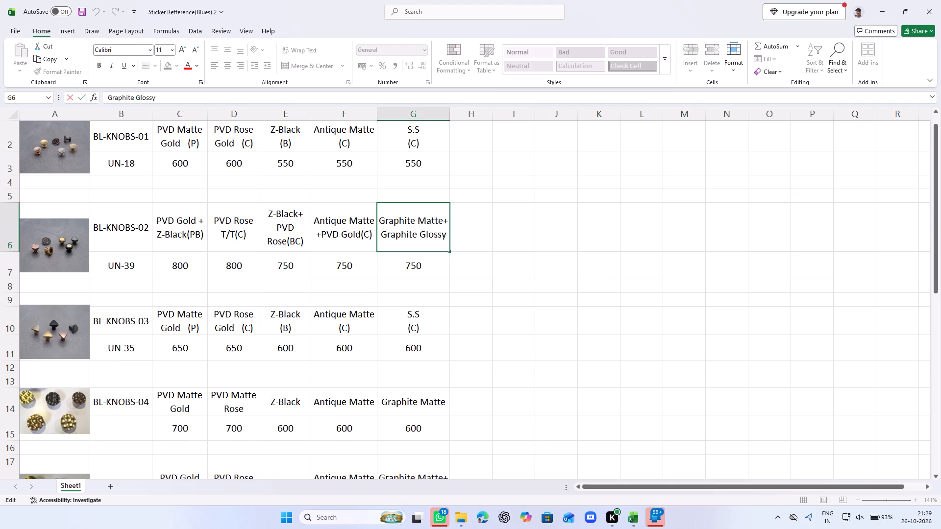
{"action": "key", "text": "alt+Return"}
{"action": "key", "text": "9"}
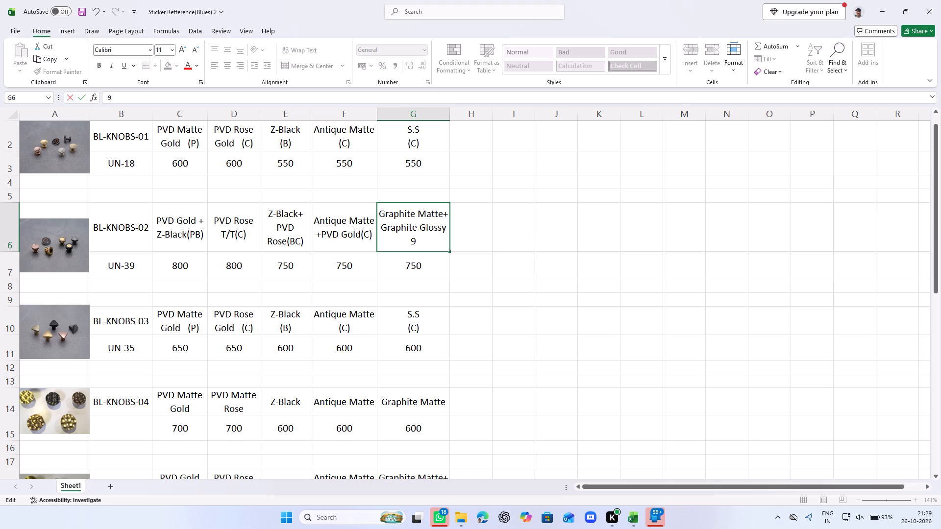
{"action": "key", "text": "BackSpace"}
{"action": "key", "text": "shift+parenleft"}
{"action": "key", "text": "shift+c"}
{"action": "key", "text": "shift+parenright"}
{"action": "key", "text": "Right"}
{"action": "key", "text": "Down"}
{"action": "left_click", "coordinate": [442, 264]}
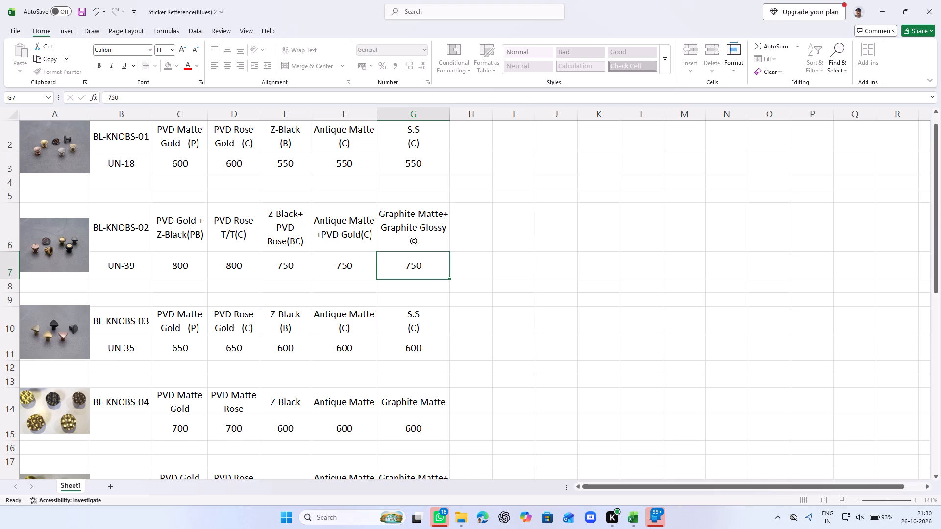
Replace the copyright symbol on the last line of the Graphite Matte+ Graphite Glossy label in cell G6 with (C).
{"action": "double_click", "coordinate": [432, 244]}
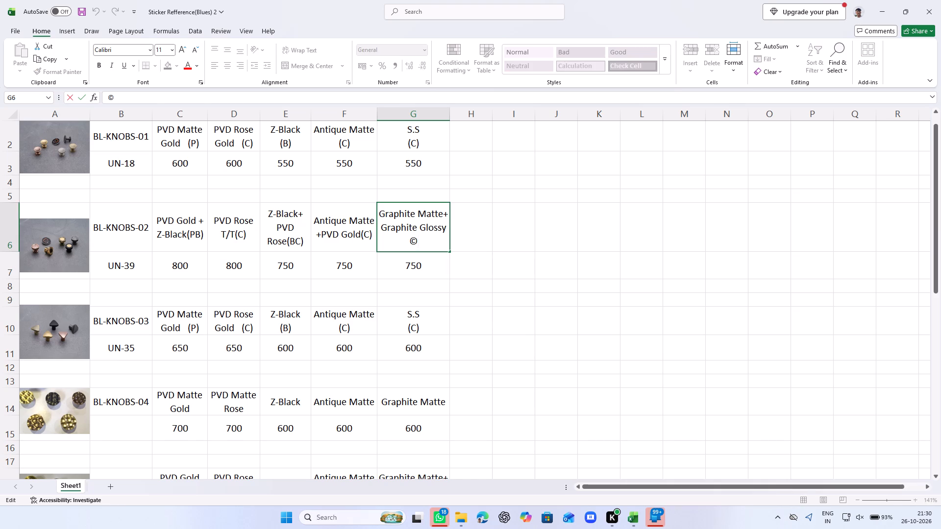
{"action": "key", "text": "BackSpace"}
{"action": "key", "text": "shift+parenleft"}
{"action": "key", "text": "shift+c"}
{"action": "key", "text": "shift+parenright"}
{"action": "key", "text": "Return"}
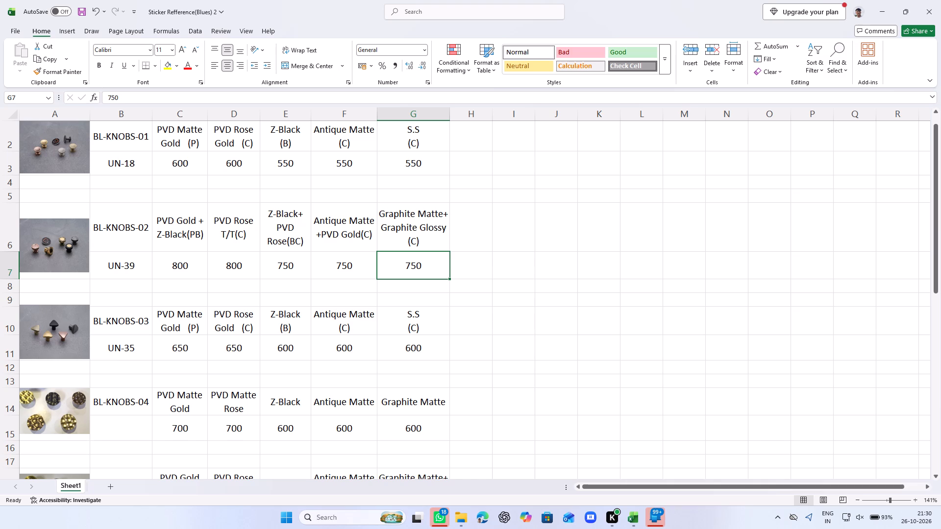
Append the code (C), preceded by three spaces, to the BL-KNOBS-04 label PVD Matte Gold in cell C14.
{"action": "double_click", "coordinate": [198, 408]}
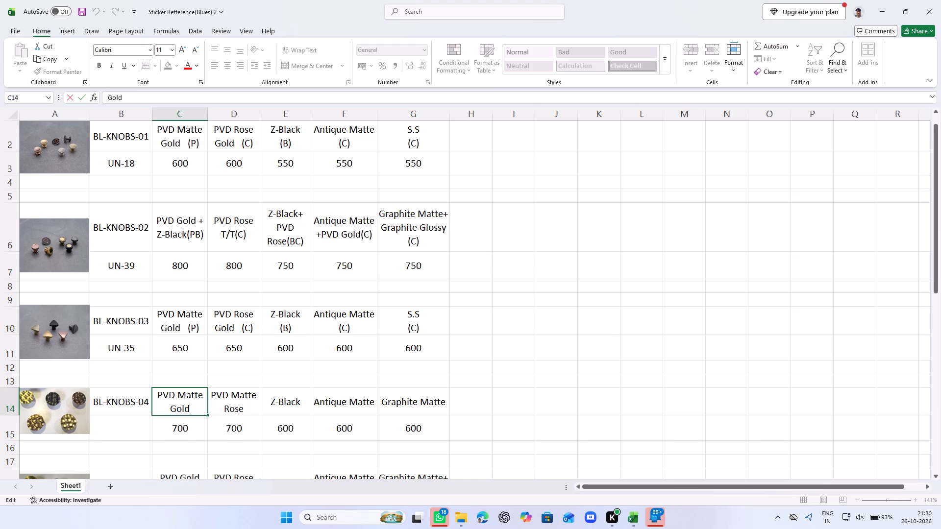
{"action": "key", "text": "space"}
{"action": "key", "text": "space"}
{"action": "key", "text": "space"}
{"action": "key", "text": "shift+parenleft"}
{"action": "key", "text": "shift+c"}
{"action": "key", "text": "shift+parenright"}
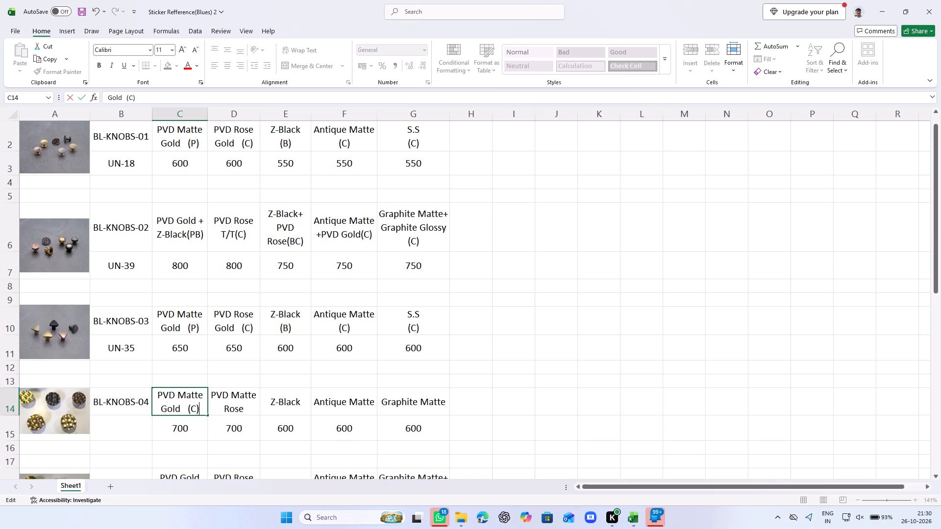
{"action": "double_click", "coordinate": [248, 409]}
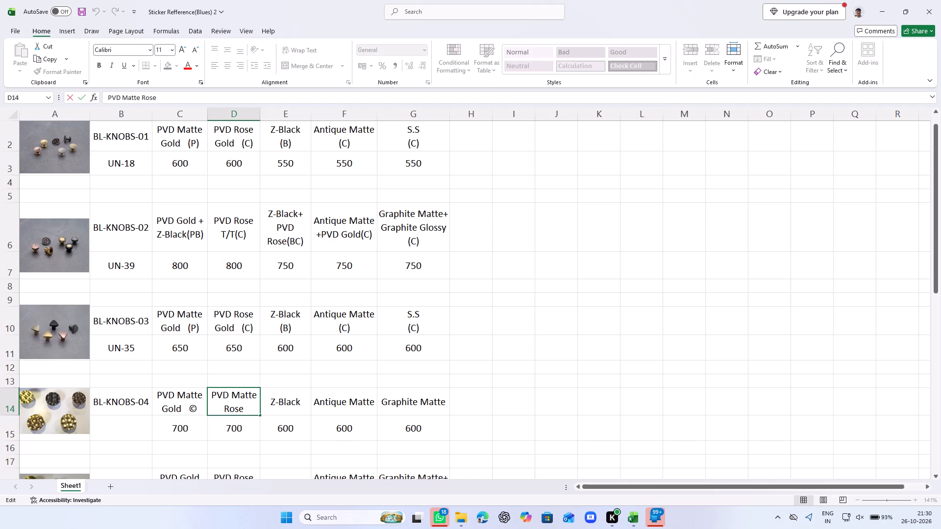
Replace the copyright symbol at the end of the PVD Matte Gold label in cell C14 with (C).
{"action": "double_click", "coordinate": [194, 409]}
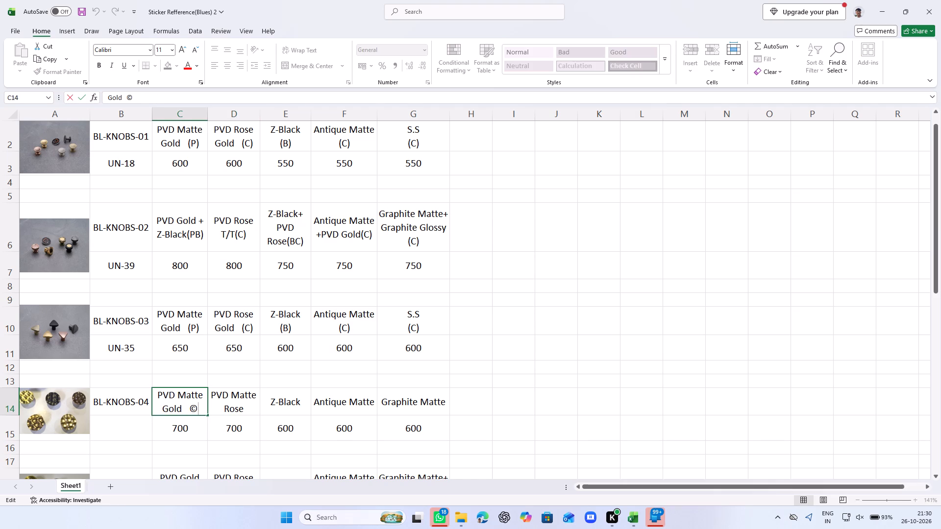
{"action": "key", "text": "BackSpace"}
{"action": "key", "text": "shift+parenleft"}
{"action": "key", "text": "shift+c"}
{"action": "key", "text": "shift+parenright"}
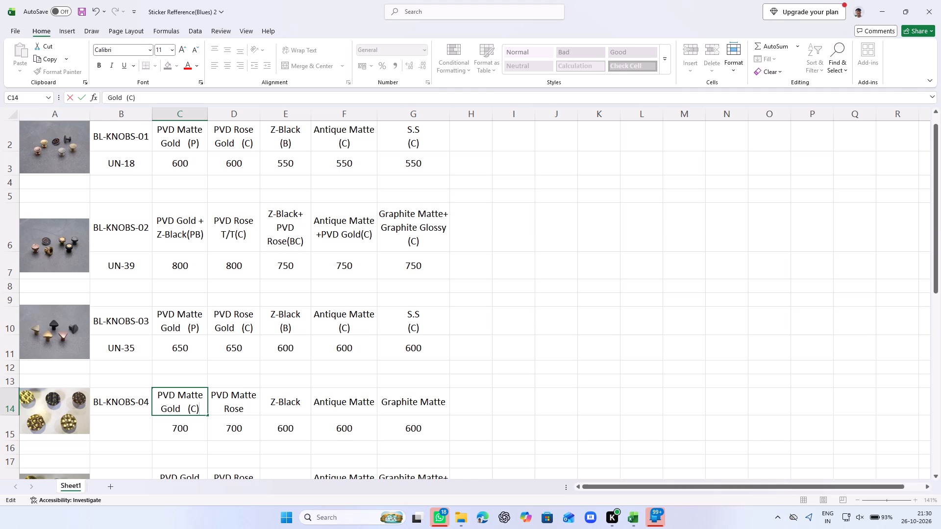
{"action": "key", "text": "Left"}
{"action": "key", "text": "Return"}
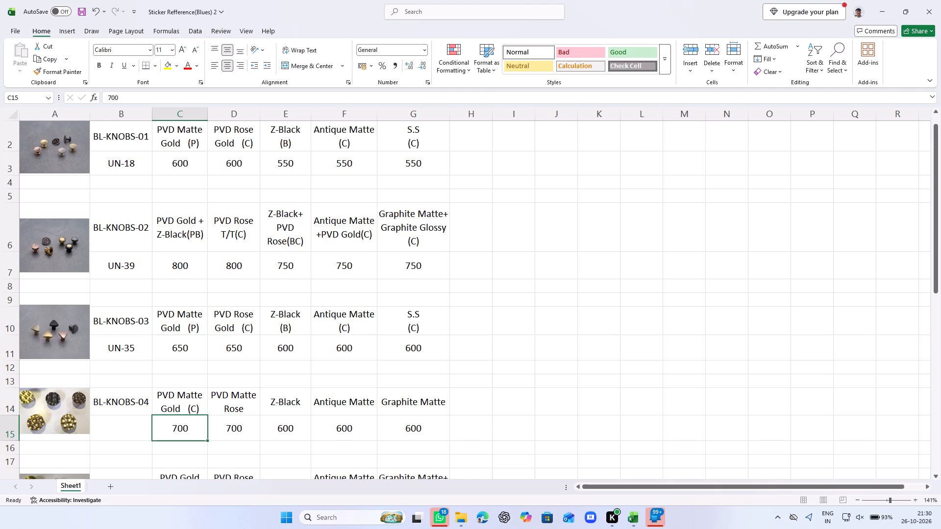
Append the code (C), preceded by three spaces, to the BL-KNOBS-04 label PVD Matte Rose in cell D14.
{"action": "double_click", "coordinate": [248, 410]}
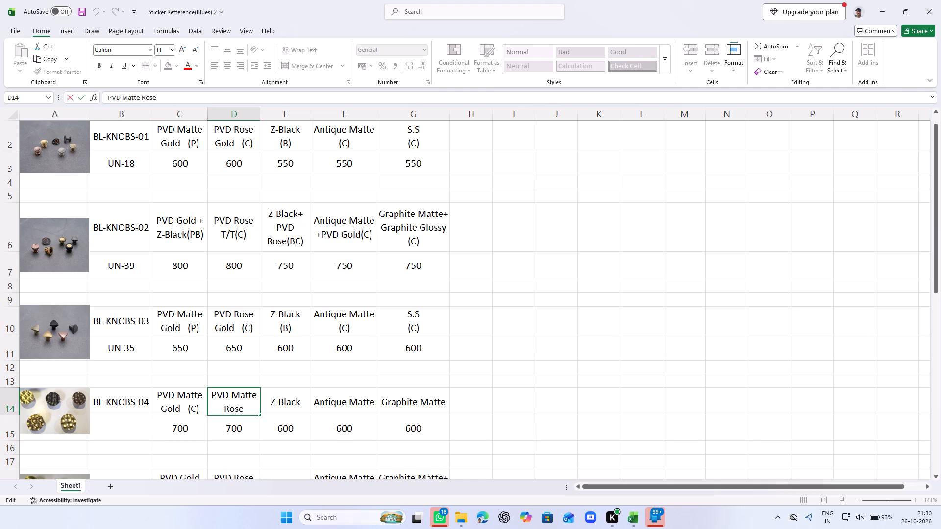
{"action": "key", "text": "space"}
{"action": "key", "text": "space"}
{"action": "key", "text": "space"}
{"action": "type", "text": "(C"}
{"action": "key", "text": "shift+parenright"}
{"action": "key", "text": "Left"}
{"action": "key", "text": "Return"}
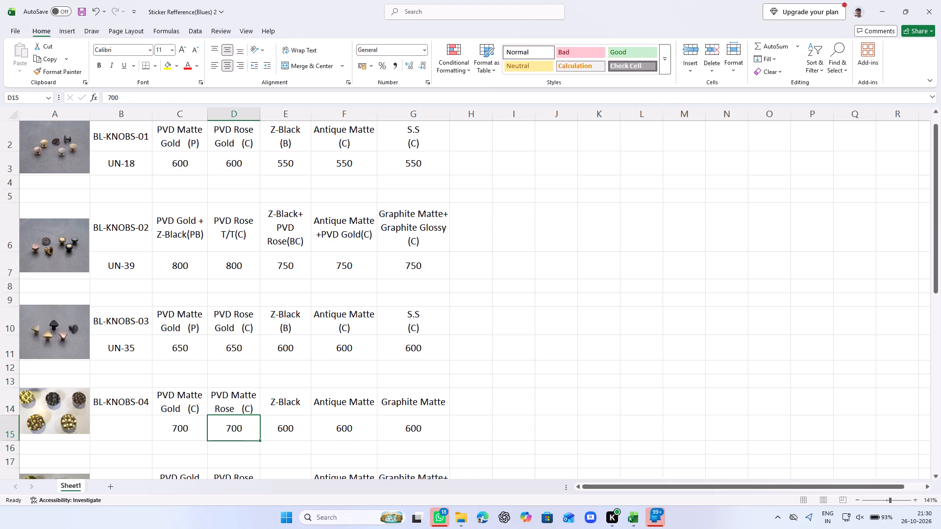
Append the code (B) directly to the end of the BL-KNOBS-04 label Z-Black in cell E14.
{"action": "double_click", "coordinate": [302, 404]}
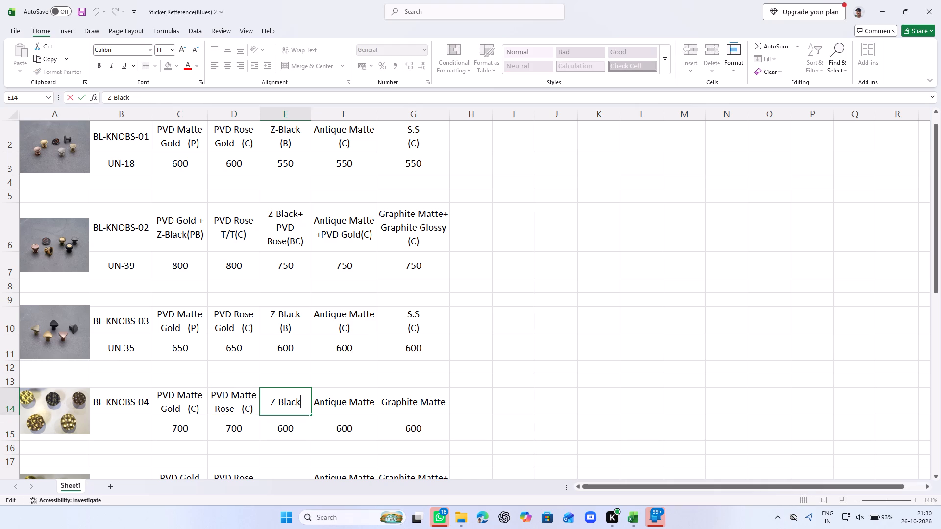
{"action": "key", "text": "shift+parenleft"}
{"action": "key", "text": "shift+b"}
{"action": "key", "text": "shift+parenright"}
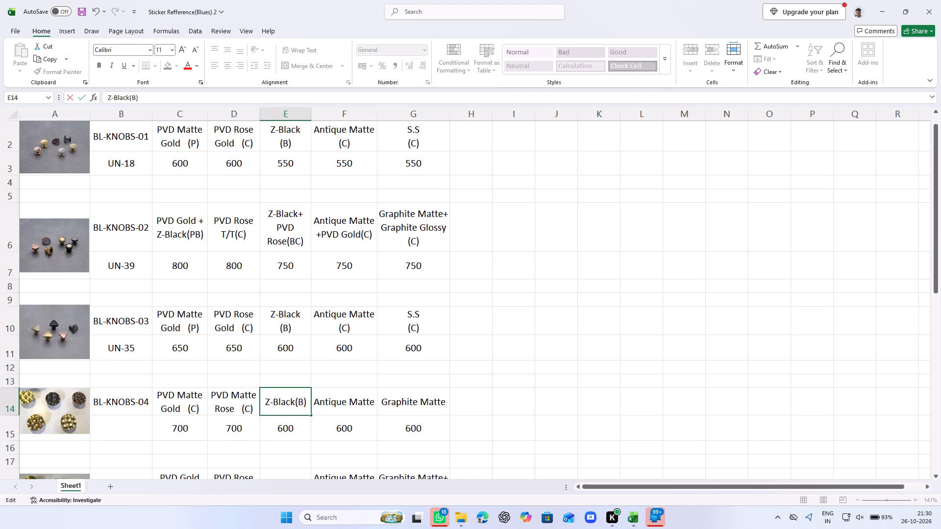
Add the code (C) on a new line below the BL-KNOBS-04 label Antique Matte in cell F14.
{"action": "double_click", "coordinate": [367, 405]}
{"action": "left_click", "coordinate": [375, 401]}
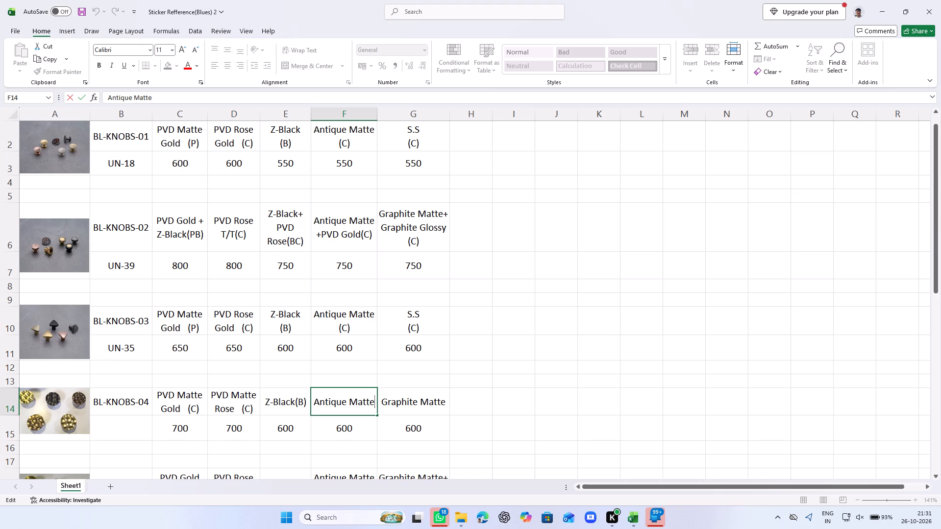
{"action": "key", "text": "alt+Return"}
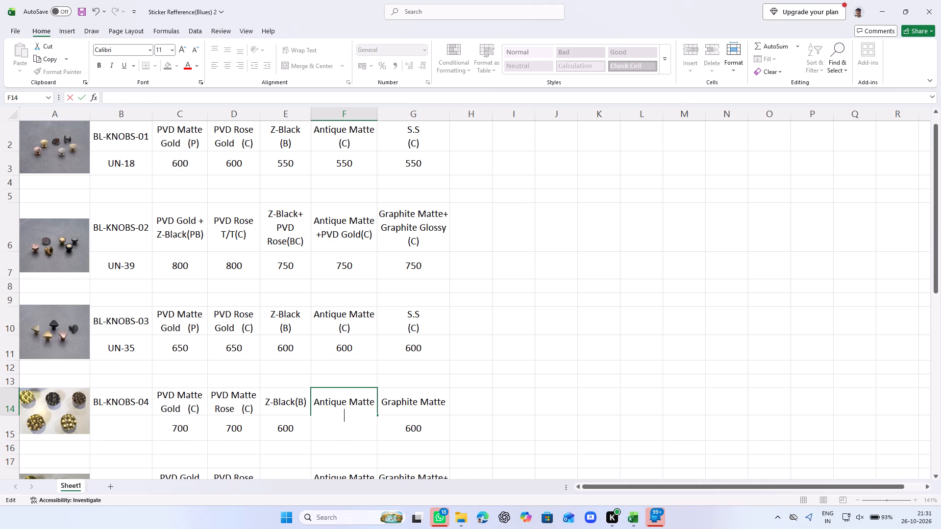
{"action": "type", "text": "(C"}
{"action": "key", "text": "shift+parenright"}
{"action": "key", "text": "Left"}
{"action": "key", "text": "Return"}
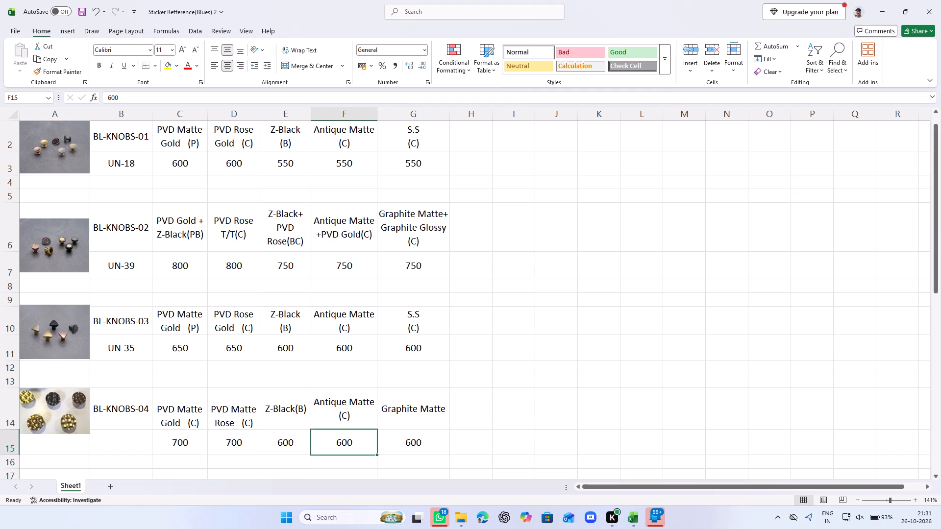
Add the code (C) on a new line below the BL-KNOBS-04 label Graphite Matte in cell G14.
{"action": "left_click", "coordinate": [427, 415]}
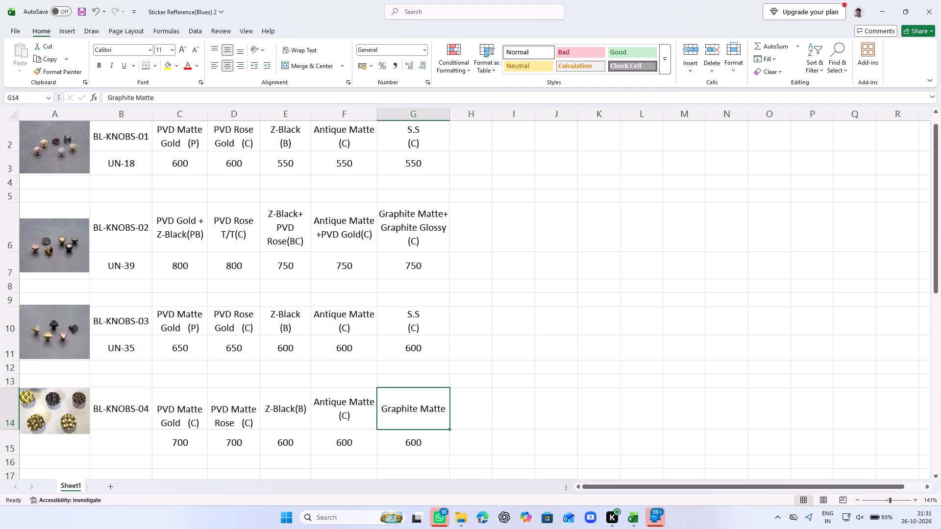
{"action": "double_click", "coordinate": [427, 415]}
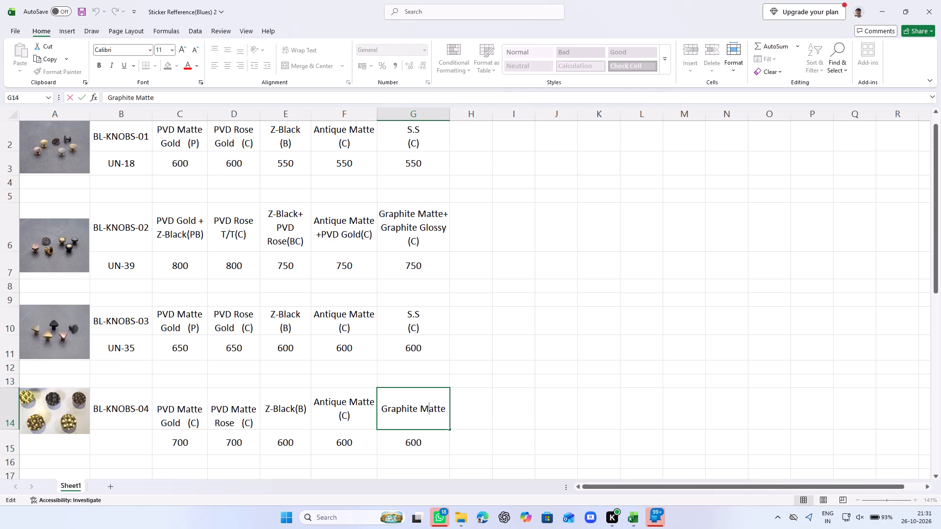
{"action": "left_click", "coordinate": [446, 406]}
{"action": "key", "text": "alt+Return"}
{"action": "key", "text": "shift+parenleft"}
{"action": "key", "text": "shift+c"}
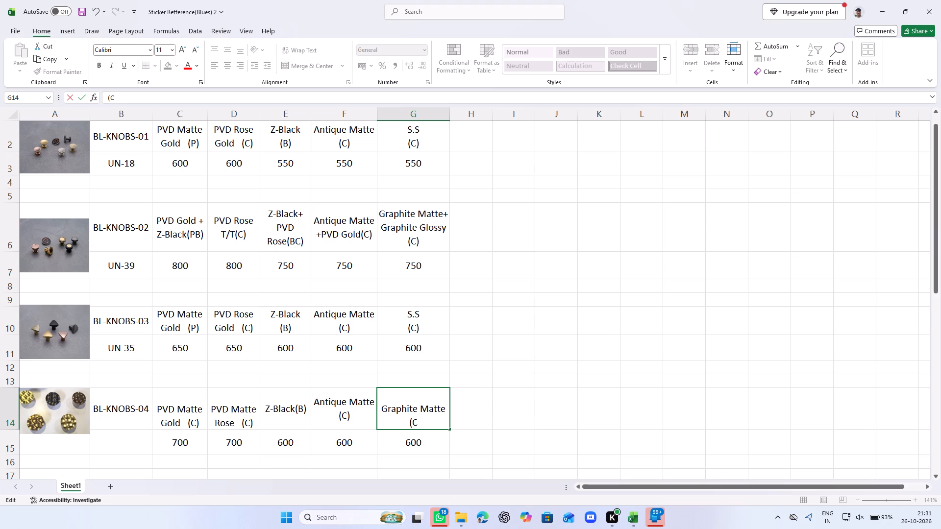
{"action": "key", "text": "shift+parenright"}
{"action": "key", "text": "Return"}
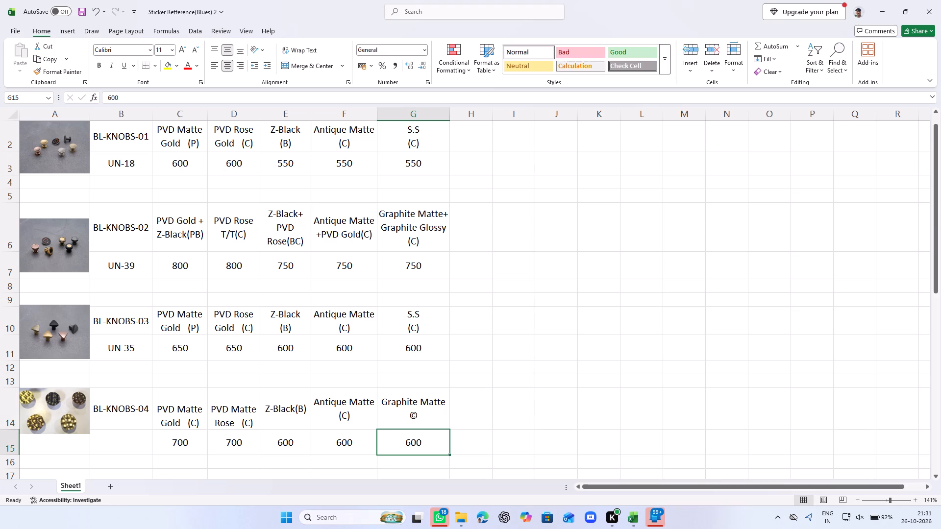
Replace the copyright symbol on the last line of the Graphite Matte label in cell G14 with (C).
{"action": "double_click", "coordinate": [423, 411]}
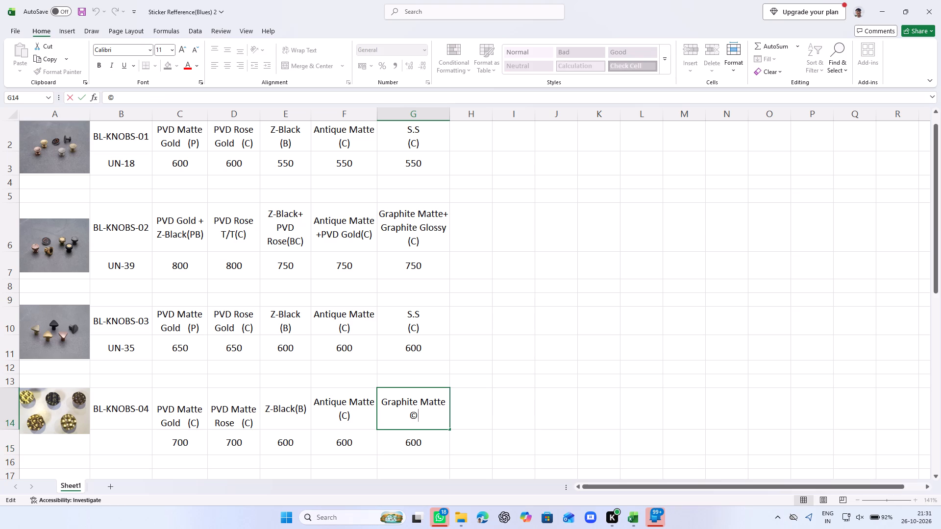
{"action": "key", "text": "BackSpace"}
{"action": "key", "text": "shift+parenleft"}
{"action": "key", "text": "shift+c"}
{"action": "key", "text": "shift+parenright"}
{"action": "key", "text": "Return"}
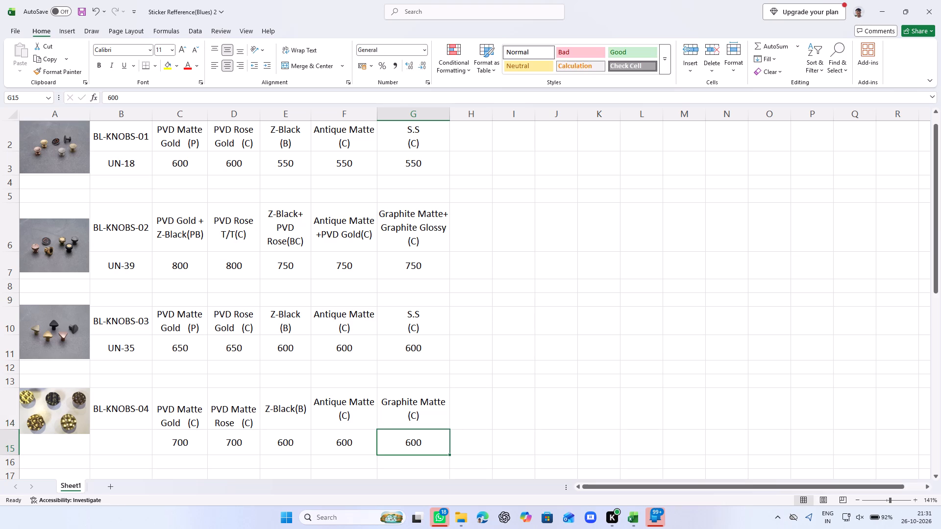
Middle-align the whole BL-KNOBS-04 label row, row 14, vertically.
{"action": "left_click", "coordinate": [10, 405]}
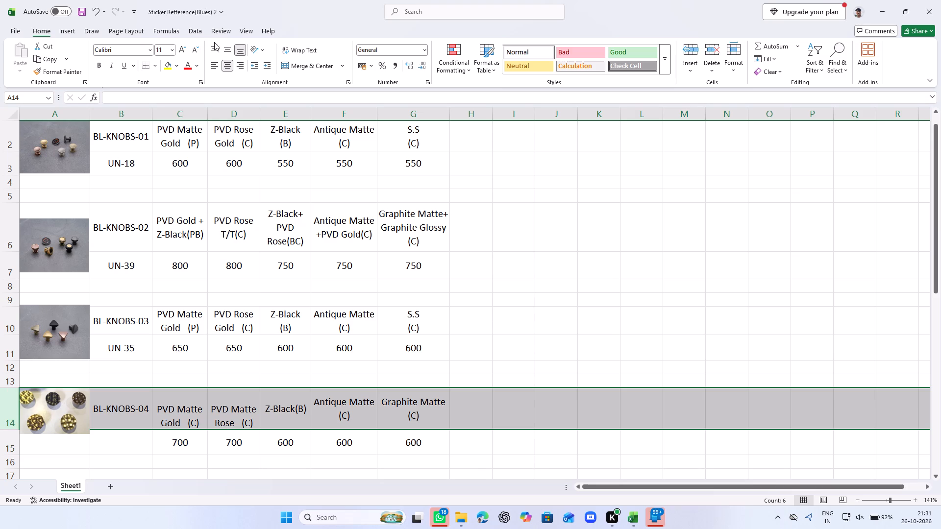
{"action": "left_click", "coordinate": [224, 48]}
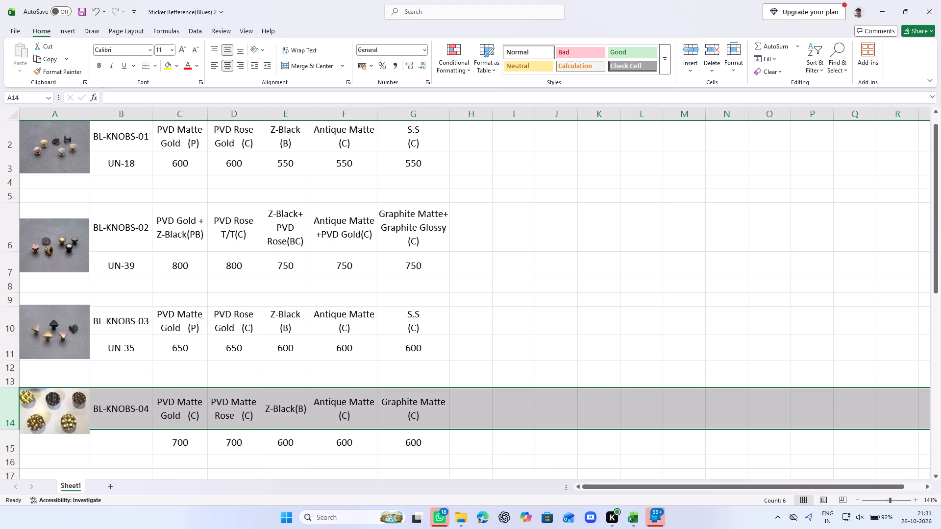
{"action": "left_click", "coordinate": [534, 301]}
Reduce the height of the BL-KNOBS-04 label row, row 14, to about 39.
{"action": "scroll", "coordinate": [534, 301], "scroll_direction": "down", "scroll_amount": 3}
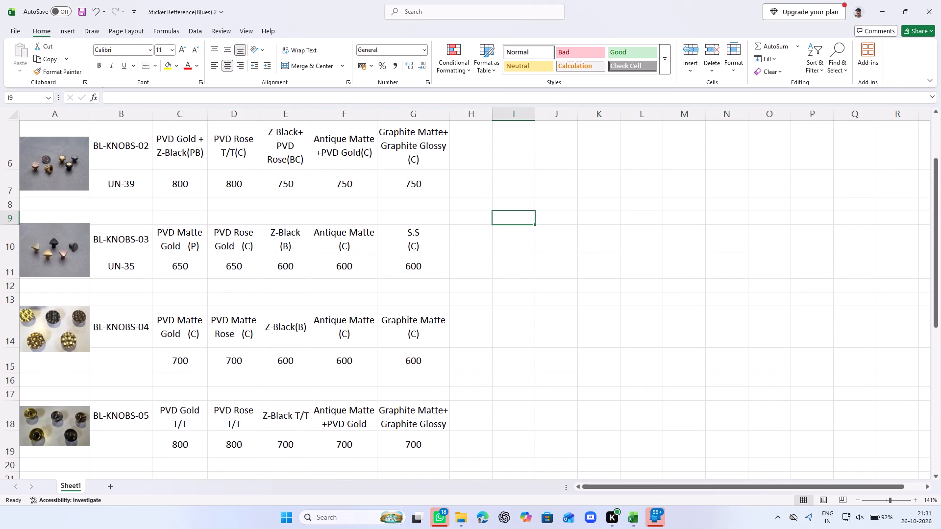
{"action": "left_click_drag", "start_coordinate": [14, 349], "coordinate": [22, 343]}
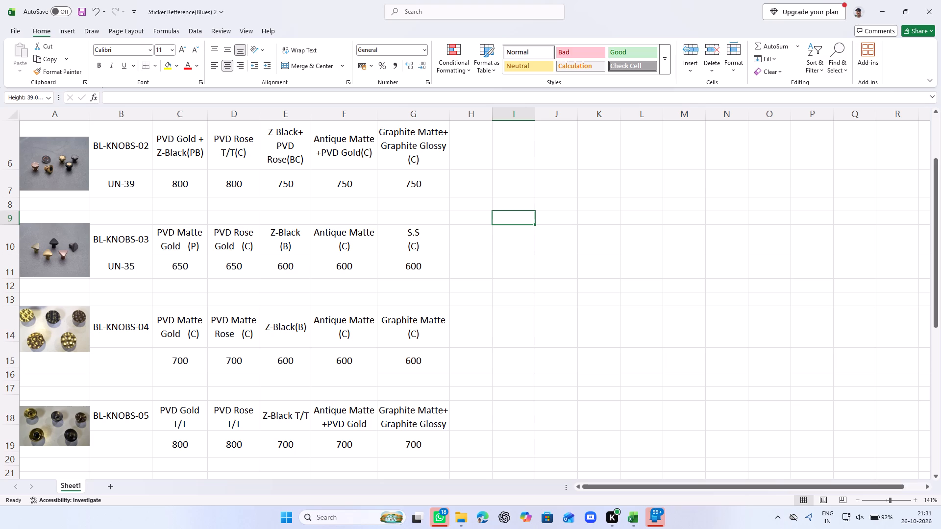
Move the BL-KNOBS-04 knob picture slightly down in column A so it sits across rows 14 and 15.
{"action": "left_click_drag", "start_coordinate": [65, 329], "coordinate": [64, 337]}
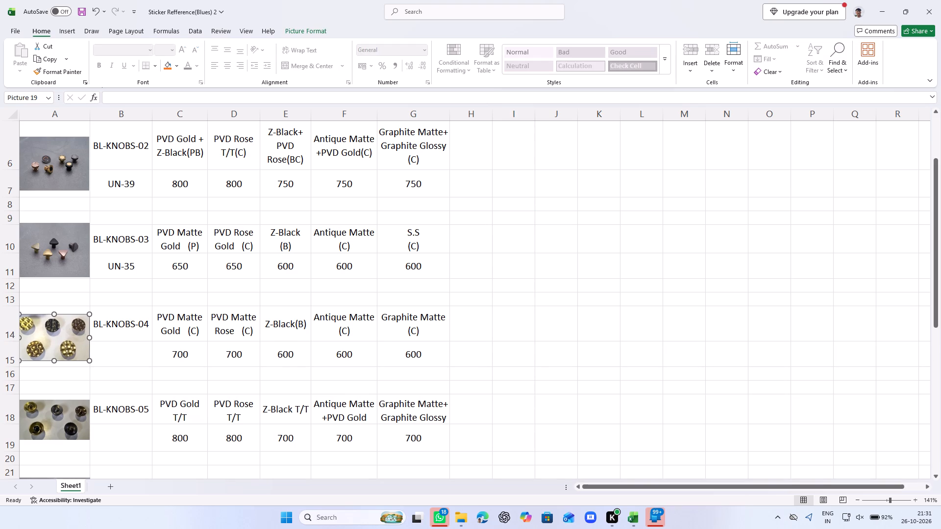
{"action": "left_click", "coordinate": [71, 342]}
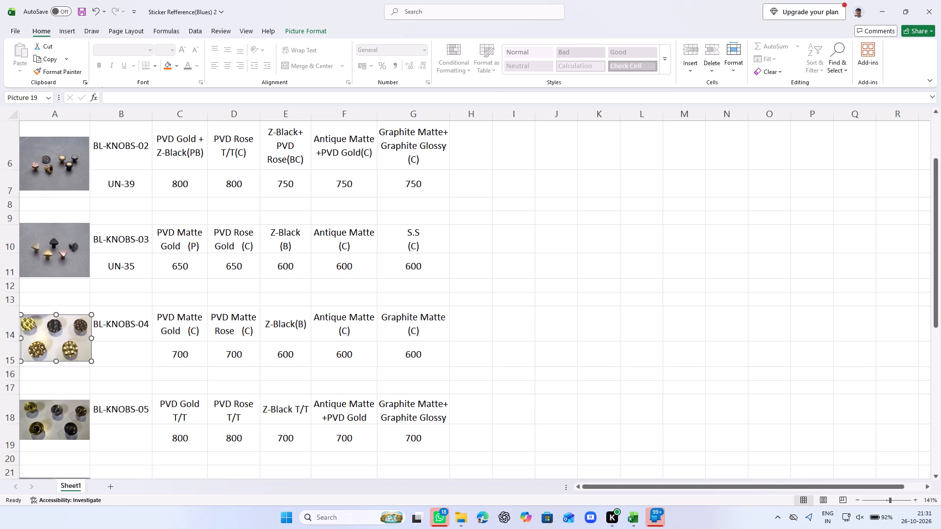
Copy the five BL-KNOBS-04 finish labels with their codes, C14 to G14, onto the BL-KNOBS-07 label row starting at C26.
{"action": "left_click", "coordinate": [703, 202]}
{"action": "scroll", "coordinate": [703, 202], "scroll_direction": "down", "scroll_amount": 1}
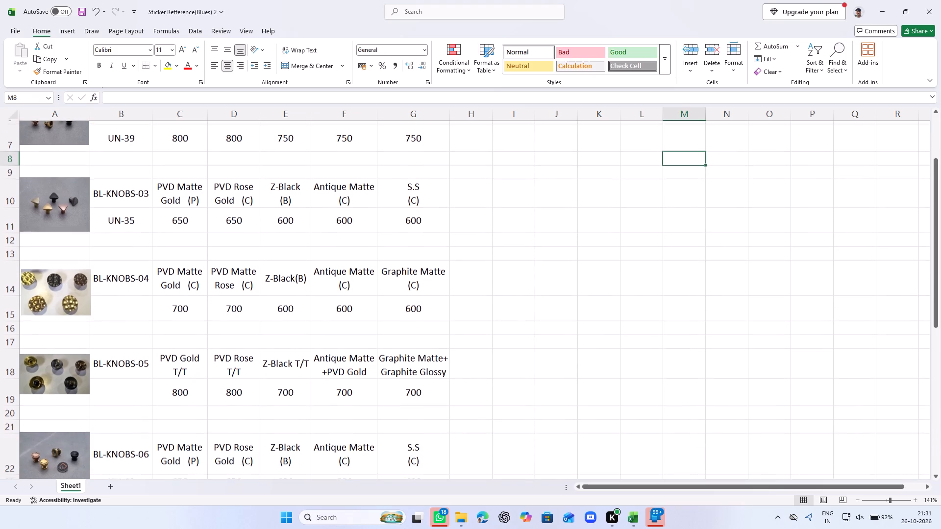
{"action": "scroll", "coordinate": [703, 202], "scroll_direction": "down", "scroll_amount": 1}
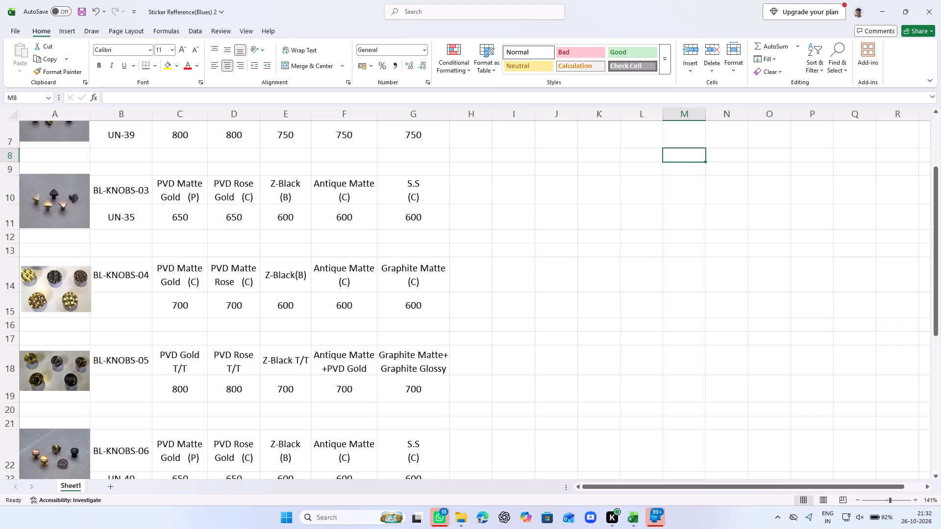
{"action": "left_click_drag", "start_coordinate": [187, 265], "coordinate": [397, 265]}
{"action": "key", "text": "ctrl+c"}
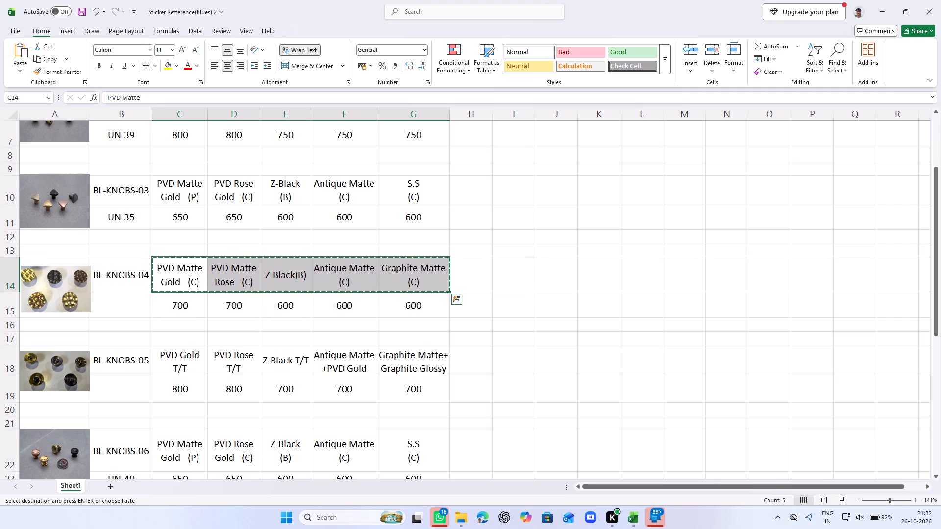
{"action": "scroll", "coordinate": [397, 265], "scroll_direction": "down", "scroll_amount": 3}
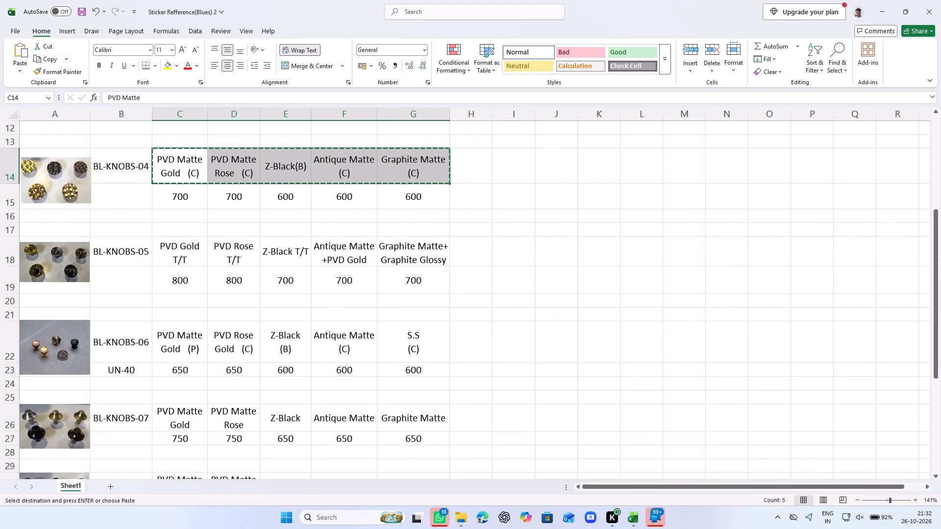
{"action": "scroll", "coordinate": [185, 253], "scroll_direction": "down", "scroll_amount": 1}
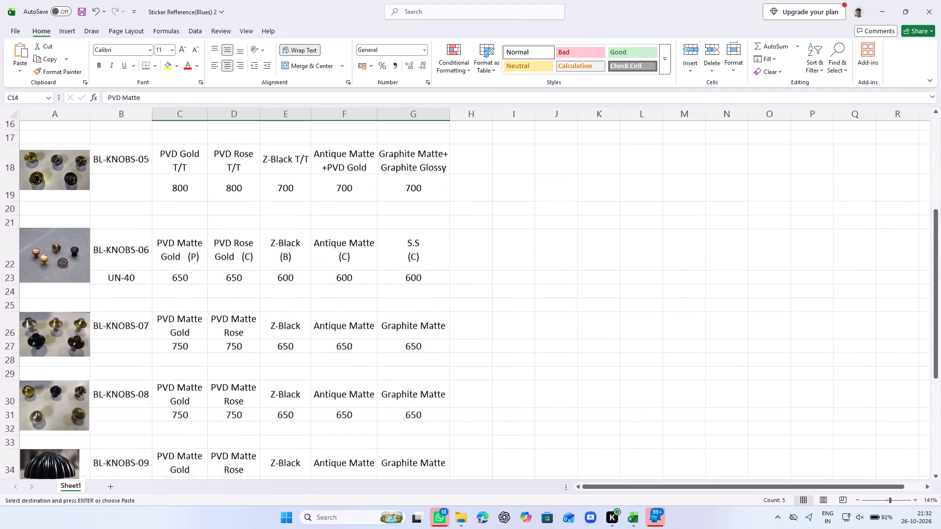
{"action": "scroll", "coordinate": [185, 253], "scroll_direction": "down", "scroll_amount": 1}
{"action": "left_click", "coordinate": [189, 339]}
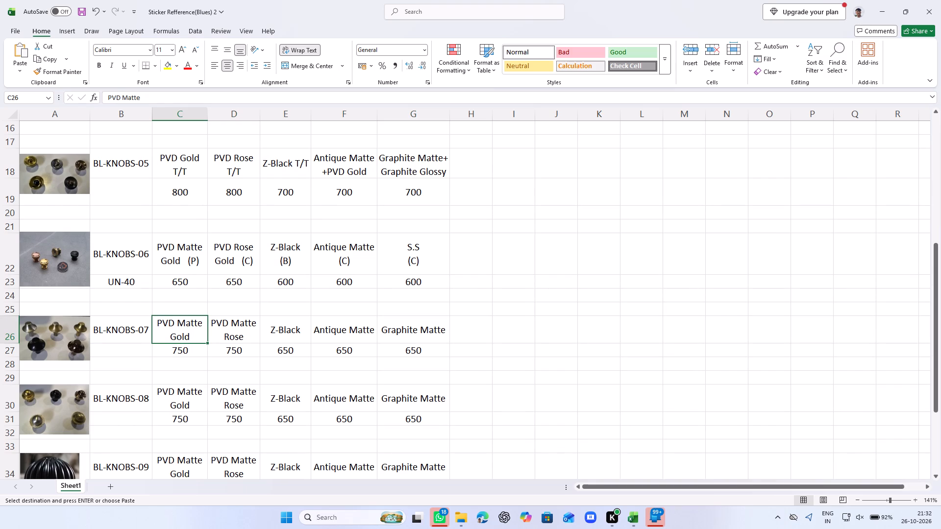
{"action": "key", "text": "ctrl+v"}
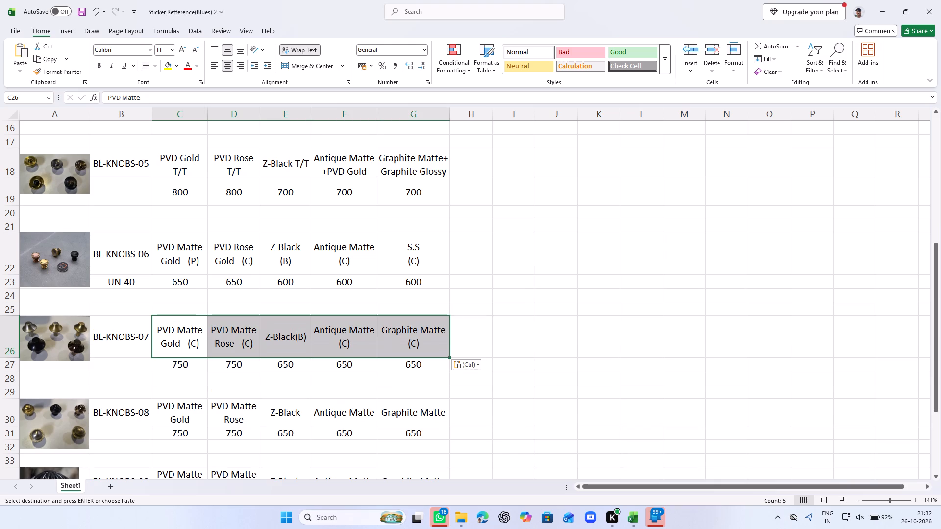
Paste the copied BL-KNOBS-04 finish labels over the BL-KNOBS-08 labels from C30 and the BL-KNOBS-09 labels from C34.
{"action": "left_click", "coordinate": [179, 419]}
{"action": "key", "text": "ctrl+v"}
{"action": "scroll", "coordinate": [179, 419], "scroll_direction": "down", "scroll_amount": 5}
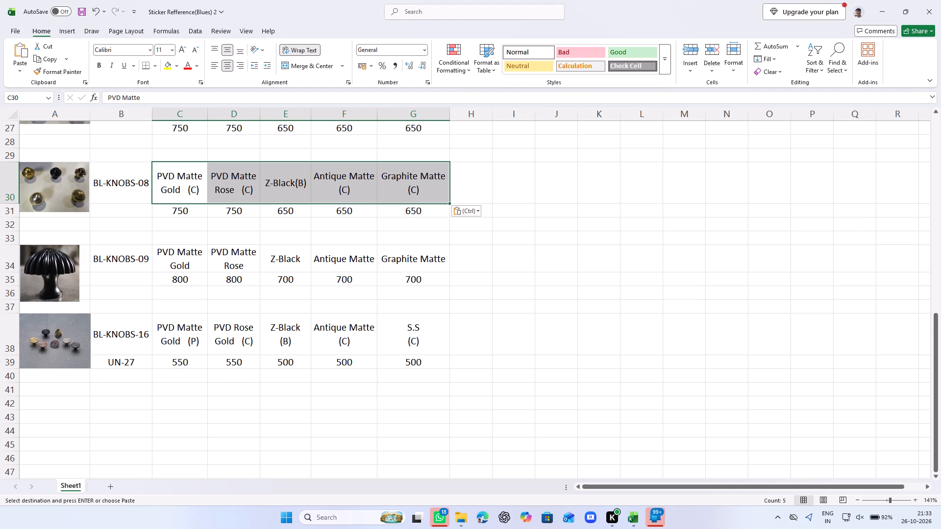
{"action": "left_click", "coordinate": [191, 263]}
{"action": "key", "text": "ctrl+v"}
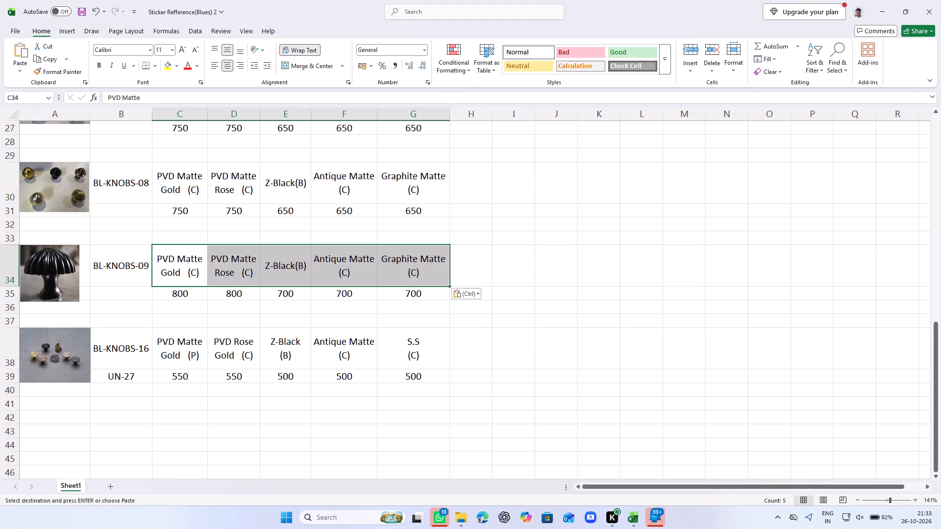
{"action": "left_click", "coordinate": [568, 296]}
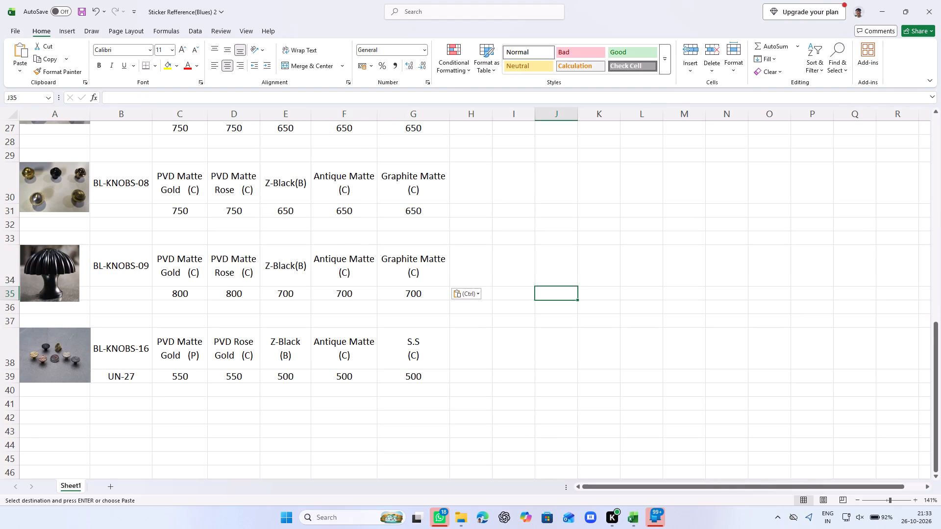
Add (C) after T/T in the BL-KNOBS-05 PVD Gold T/T label in cell C18.
{"action": "scroll", "coordinate": [568, 296], "scroll_direction": "up", "scroll_amount": 5}
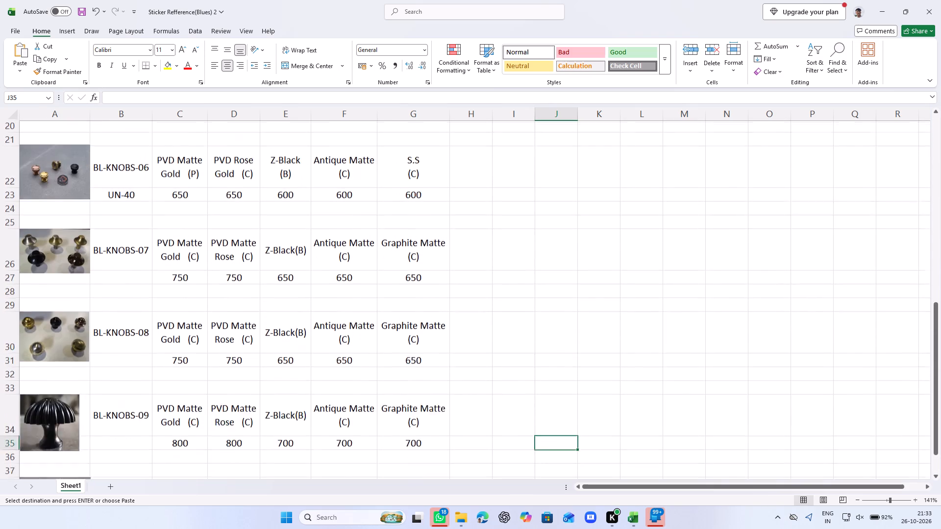
{"action": "scroll", "coordinate": [568, 296], "scroll_direction": "up", "scroll_amount": 5}
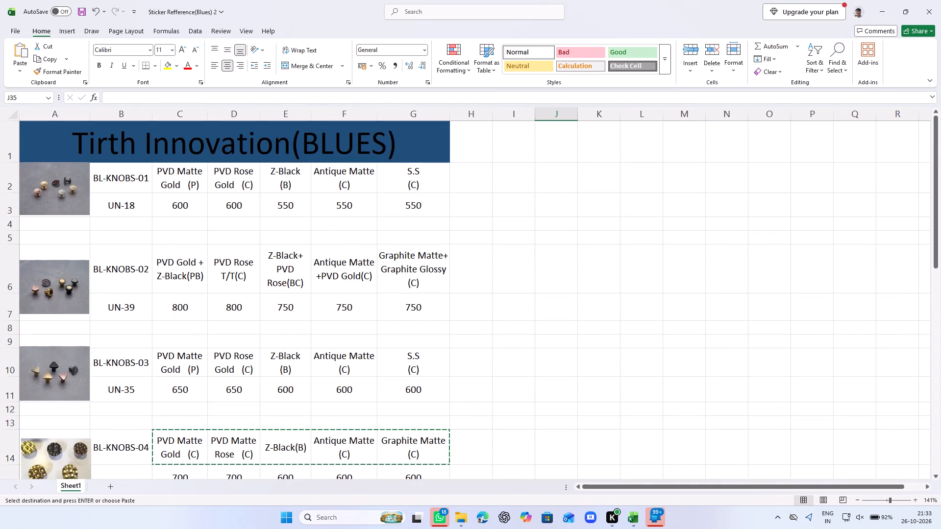
{"action": "scroll", "coordinate": [568, 296], "scroll_direction": "down", "scroll_amount": 6}
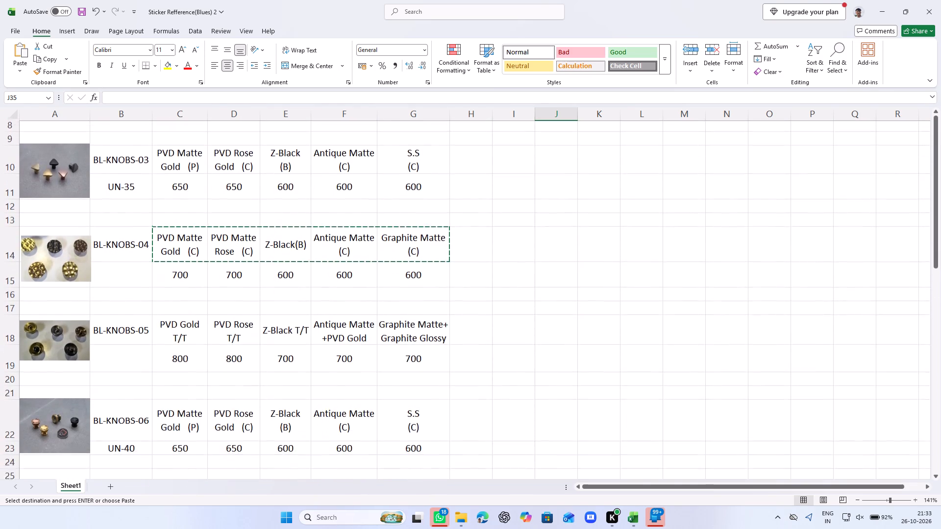
{"action": "scroll", "coordinate": [568, 296], "scroll_direction": "down", "scroll_amount": 1}
{"action": "double_click", "coordinate": [192, 283]}
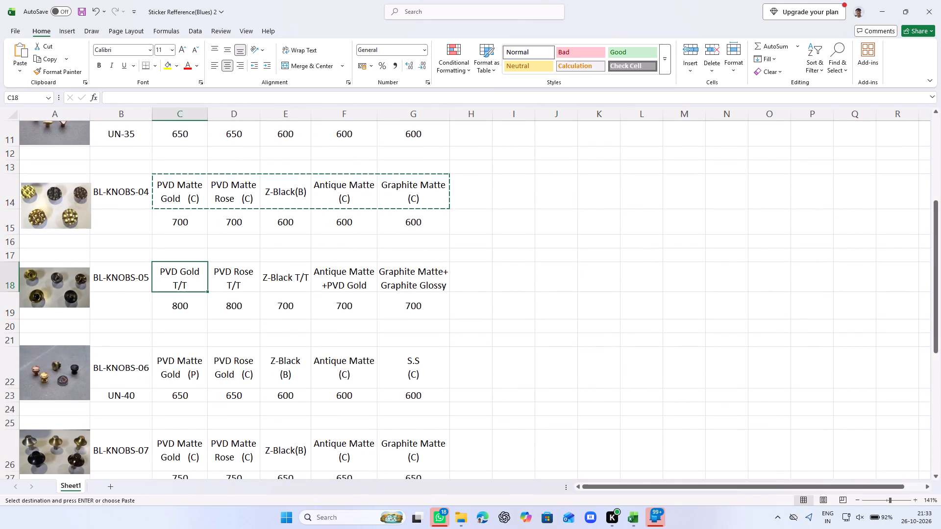
{"action": "key", "text": "shift+parenleft"}
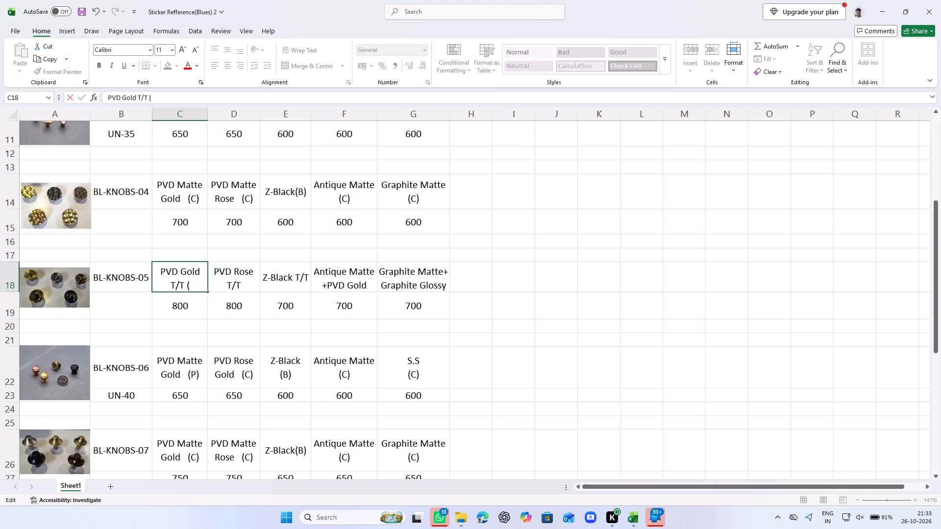
{"action": "key", "text": "shift+c"}
{"action": "key", "text": "shift+parenright"}
{"action": "key", "text": "Left"}
{"action": "key", "text": "Return"}
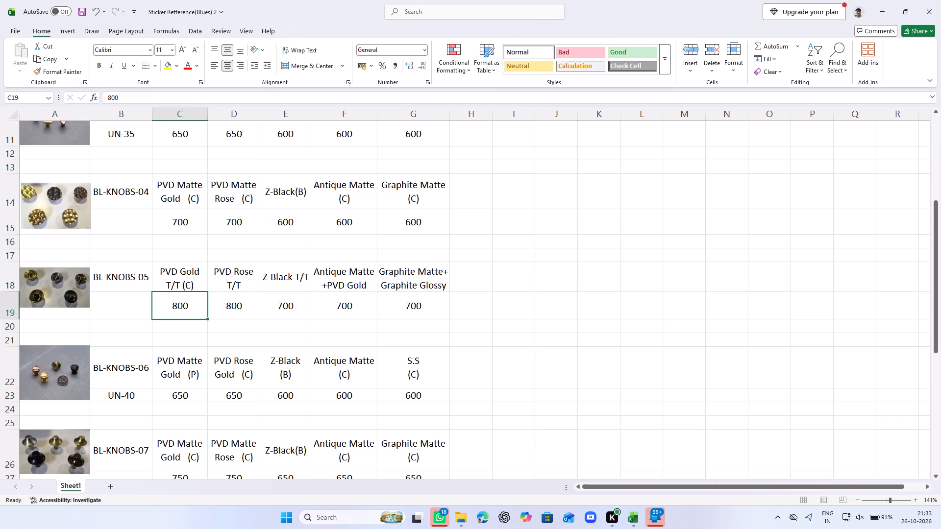
Add (C) after T/T in the BL-KNOBS-05 PVD Rose T/T label in cell D18.
{"action": "double_click", "coordinate": [247, 283]}
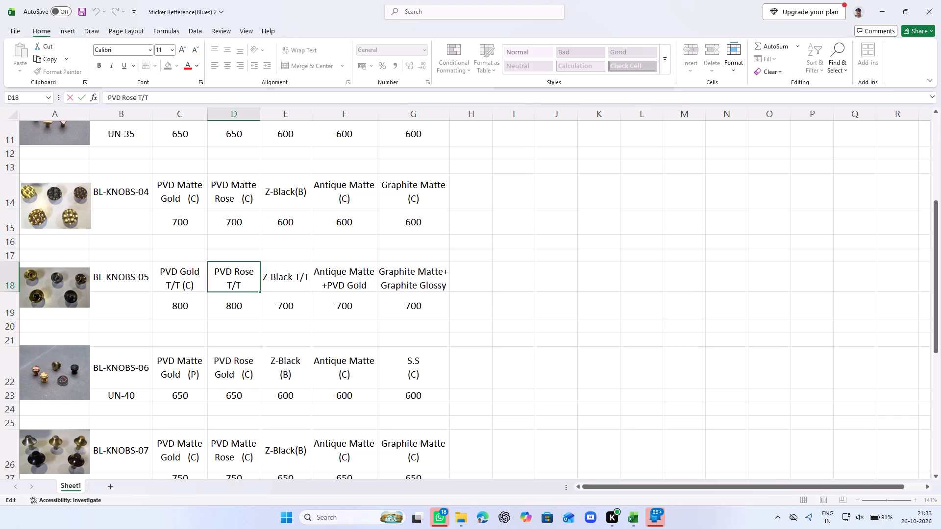
{"action": "key", "text": "space"}
{"action": "type", "text": "(C"}
{"action": "key", "text": "shift+parenright"}
{"action": "key", "text": "Left"}
{"action": "key", "text": "Return"}
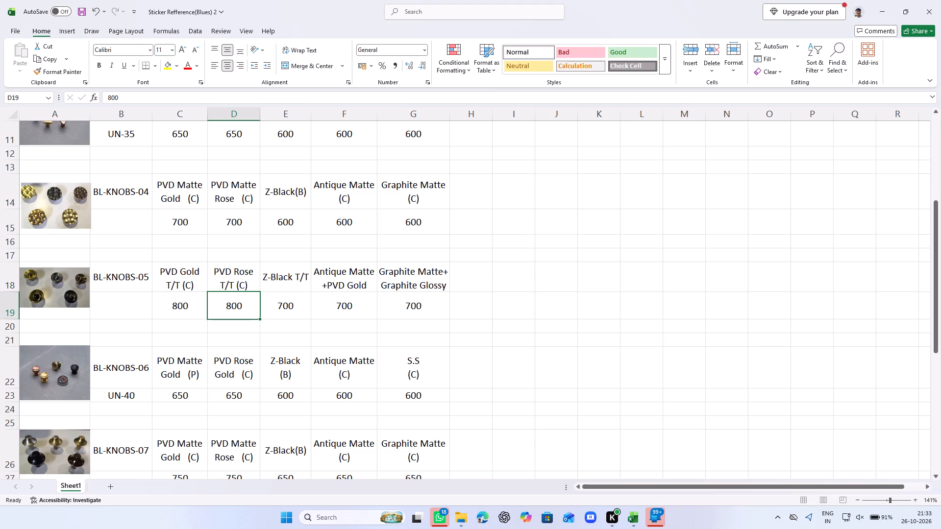
Add (B) on a new line below the BL-KNOBS-05 Z-Black T/T label in cell E18.
{"action": "double_click", "coordinate": [305, 284]}
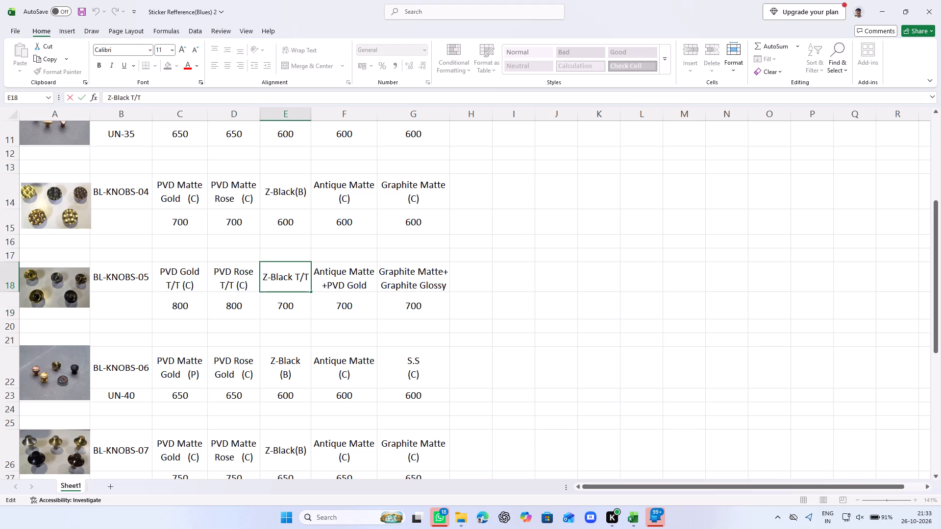
{"action": "left_click", "coordinate": [308, 277]}
{"action": "key", "text": "alt+Return"}
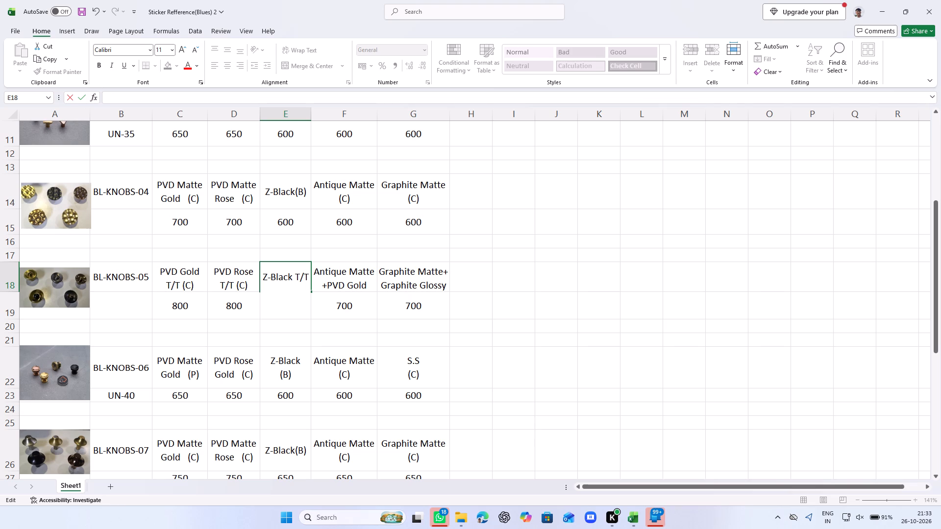
{"action": "type", "text": "(B"}
{"action": "key", "text": "shift+parenright"}
{"action": "key", "text": "Return"}
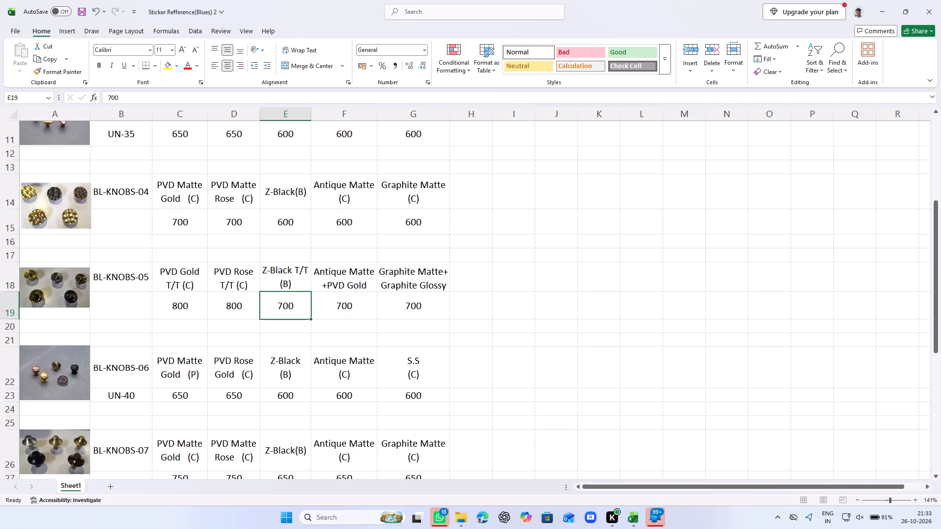
Add (C), kept as plain bracketed text, after the BL-KNOBS-05 Antique Matte +PVD Gold label in cell F18.
{"action": "double_click", "coordinate": [370, 285]}
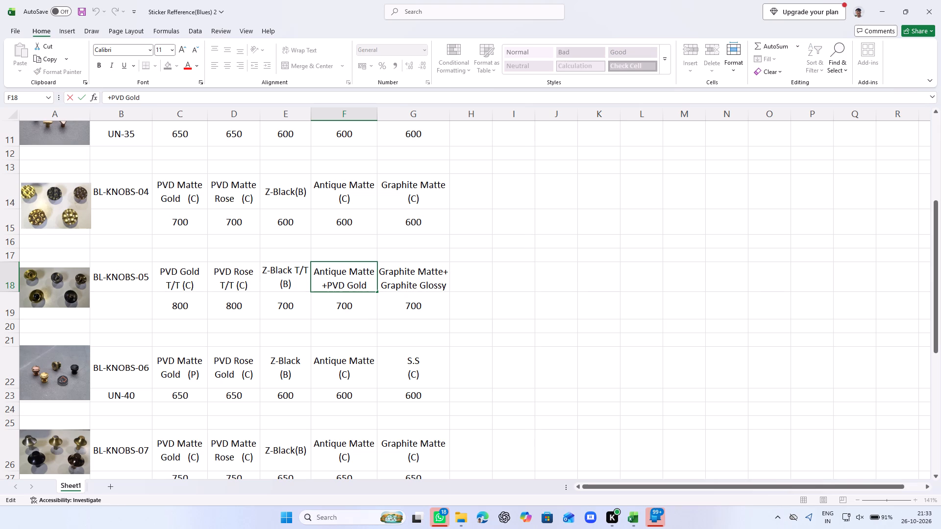
{"action": "key", "text": "shift+parenleft"}
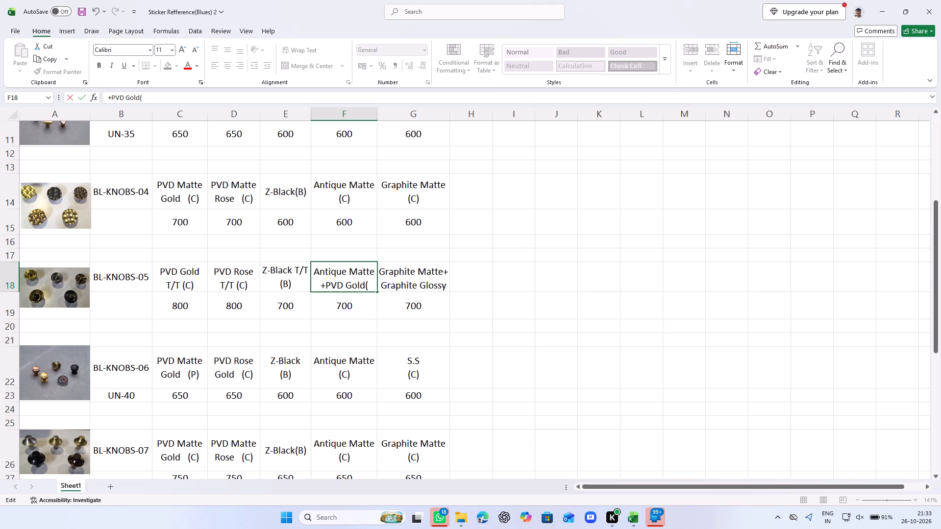
{"action": "key", "text": "shift+c"}
{"action": "key", "text": "shift+parenright"}
{"action": "key", "text": "Return"}
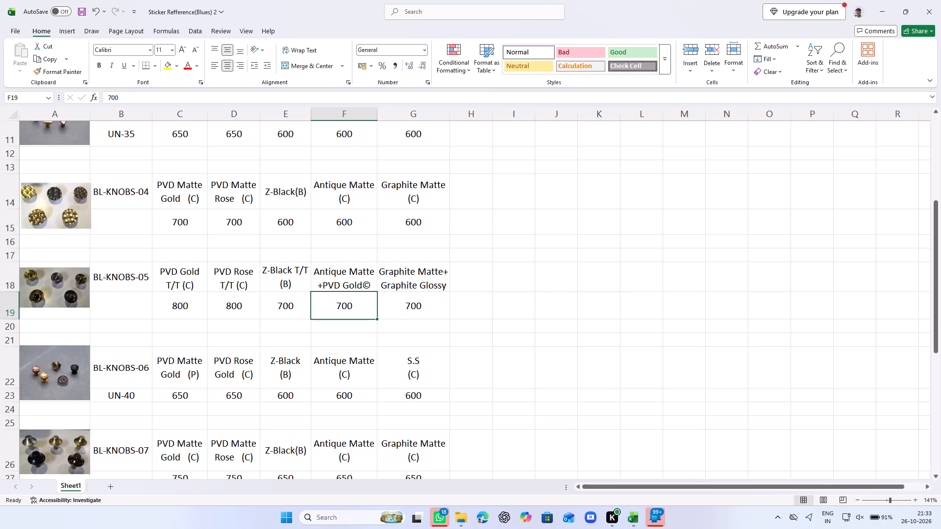
{"action": "double_click", "coordinate": [374, 284]}
{"action": "key", "text": "BackSpace"}
{"action": "key", "text": "shift+parenleft"}
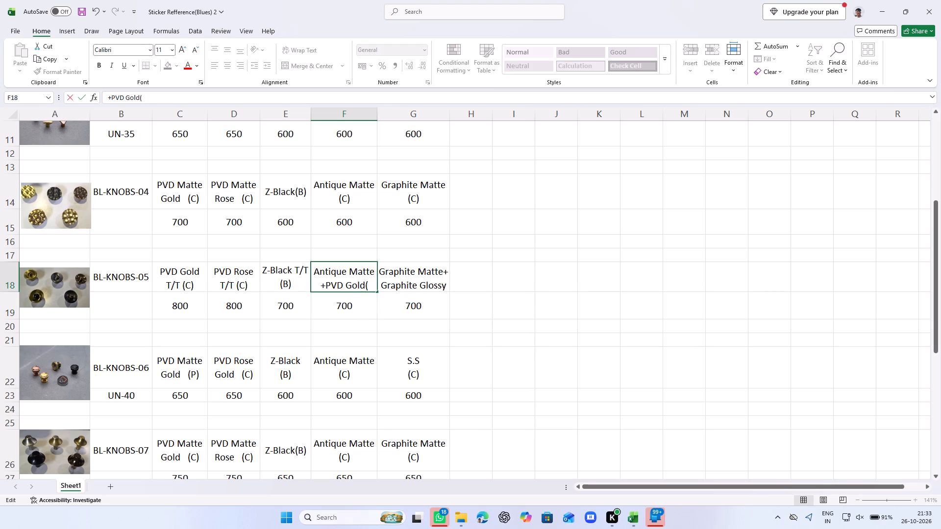
{"action": "key", "text": "shift+c"}
{"action": "key", "text": "shift+parenright"}
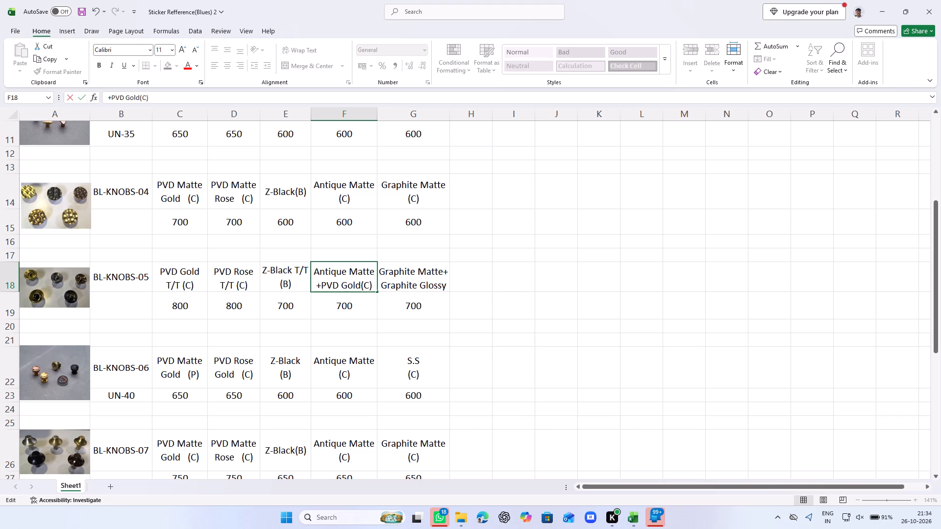
{"action": "key", "text": "Left"}
{"action": "key", "text": "Return"}
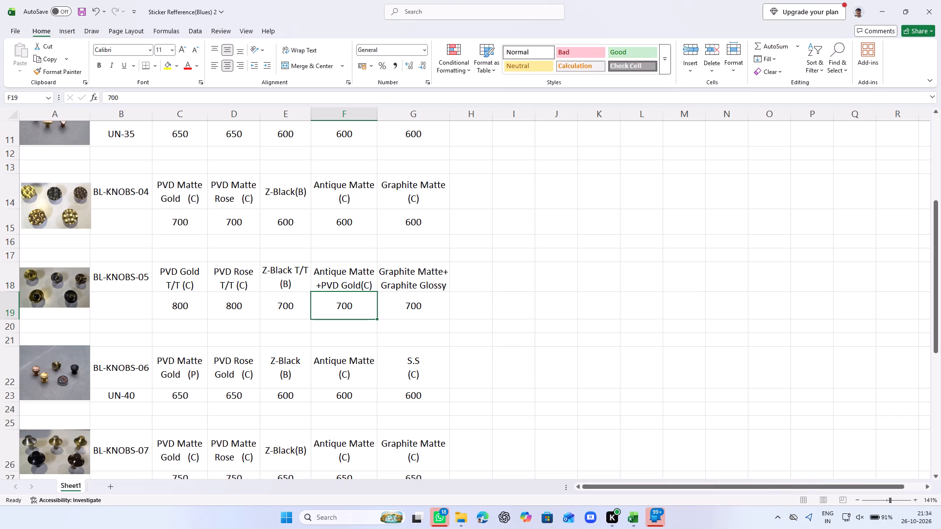
Widen column G slightly to make room for a code beside the Graphite Glossy text.
{"action": "left_click_drag", "start_coordinate": [454, 113], "coordinate": [463, 115]}
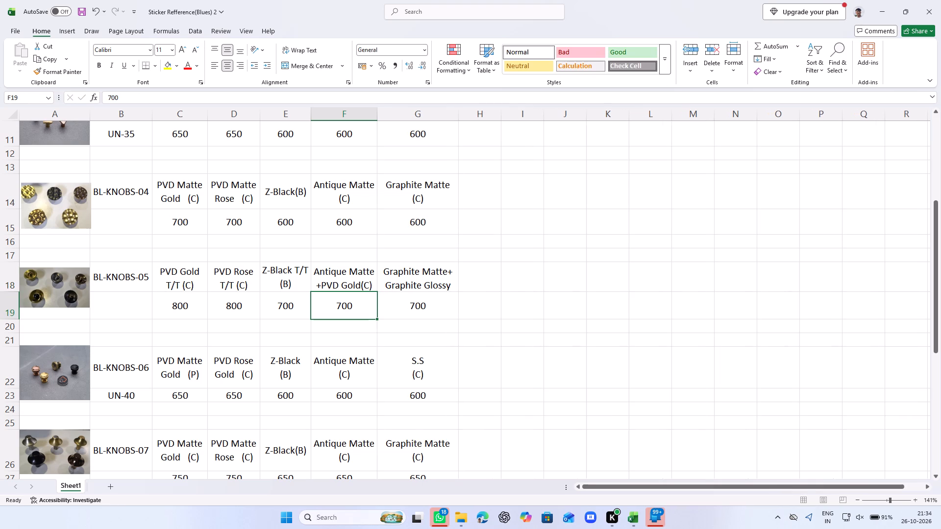
Add (C) directly after Graphite Glossy in the BL-KNOBS-05 Graphite Matte+ Graphite Glossy label in cell G18.
{"action": "double_click", "coordinate": [452, 287]}
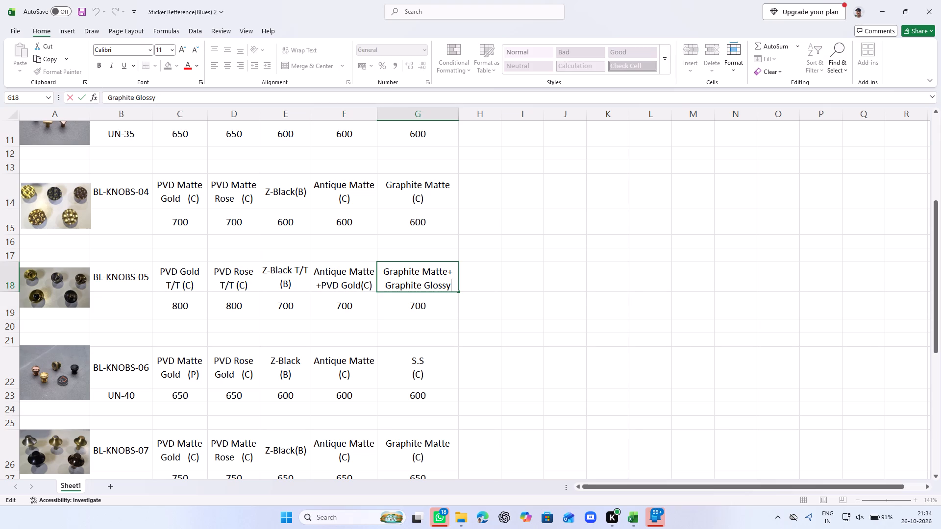
{"action": "key", "text": "shift+parenleft"}
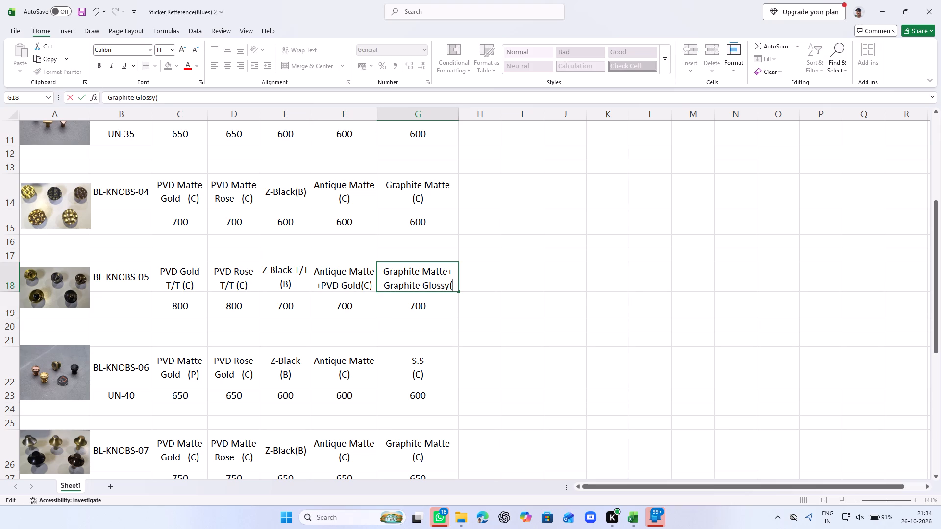
{"action": "key", "text": "shift+c"}
{"action": "key", "text": "shift+parenright"}
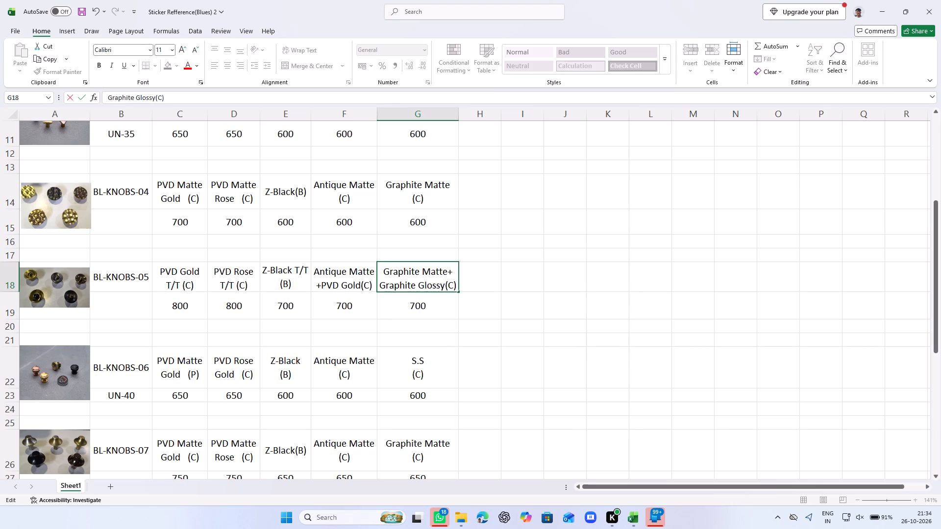
{"action": "key", "text": "Left"}
{"action": "key", "text": "Return"}
{"action": "left_click", "coordinate": [560, 362]}
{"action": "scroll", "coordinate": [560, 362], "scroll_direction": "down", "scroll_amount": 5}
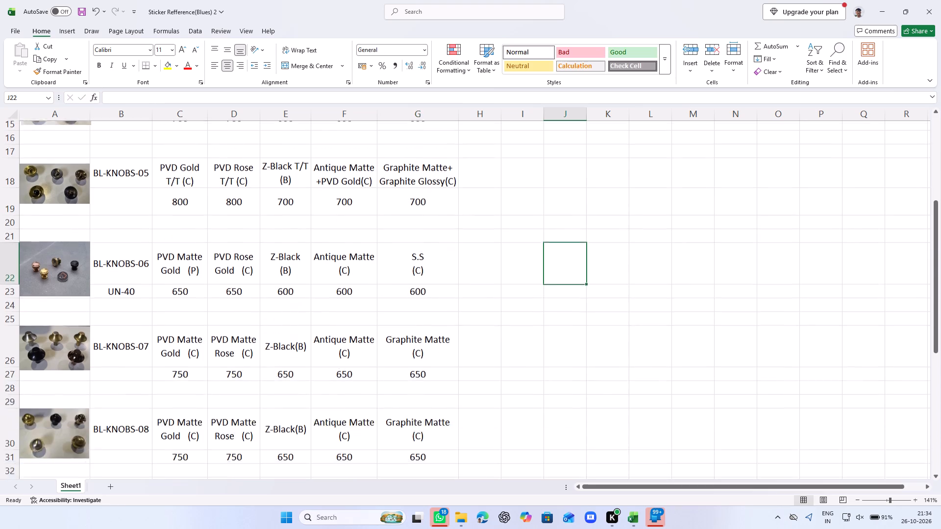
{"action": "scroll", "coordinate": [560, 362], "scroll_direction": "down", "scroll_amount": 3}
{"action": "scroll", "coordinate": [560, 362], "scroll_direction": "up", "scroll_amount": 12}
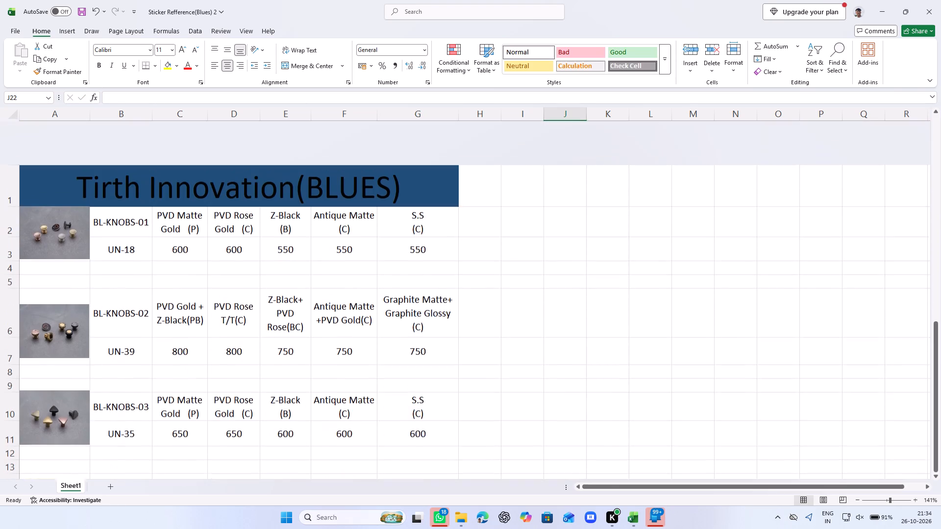
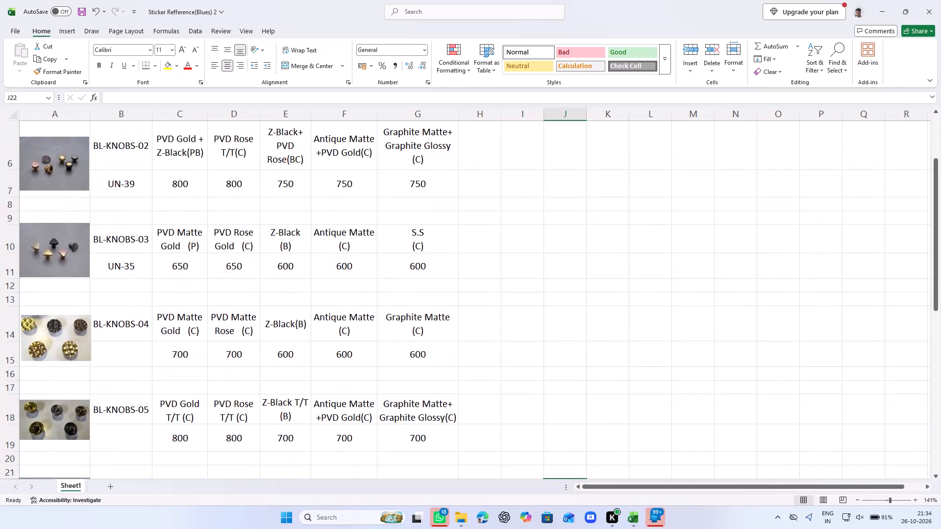
Review the bracketed codes and layout of every knob row, from BL-KNOBS-01 through BL-KNOBS-16.
{"action": "scroll", "coordinate": [560, 362], "scroll_direction": "down", "scroll_amount": 2}
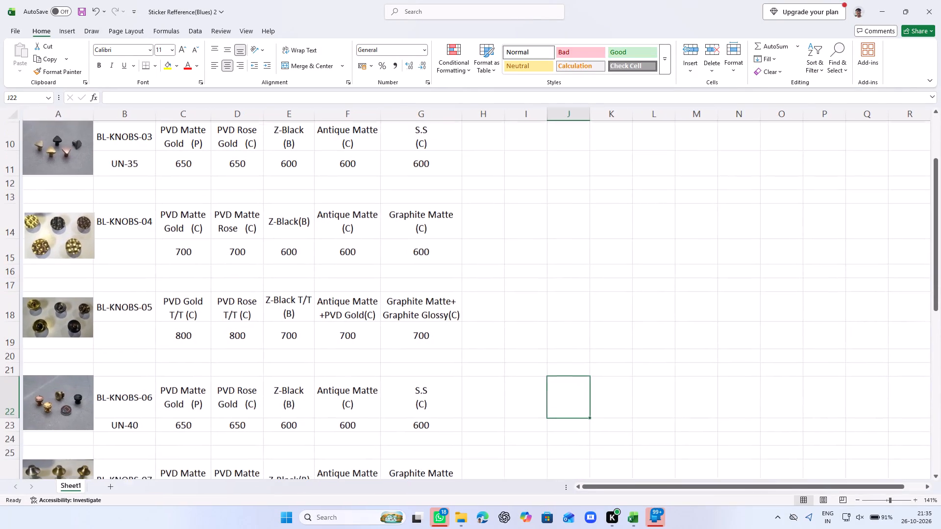
{"action": "scroll", "coordinate": [560, 362], "scroll_direction": "down", "scroll_amount": 4}
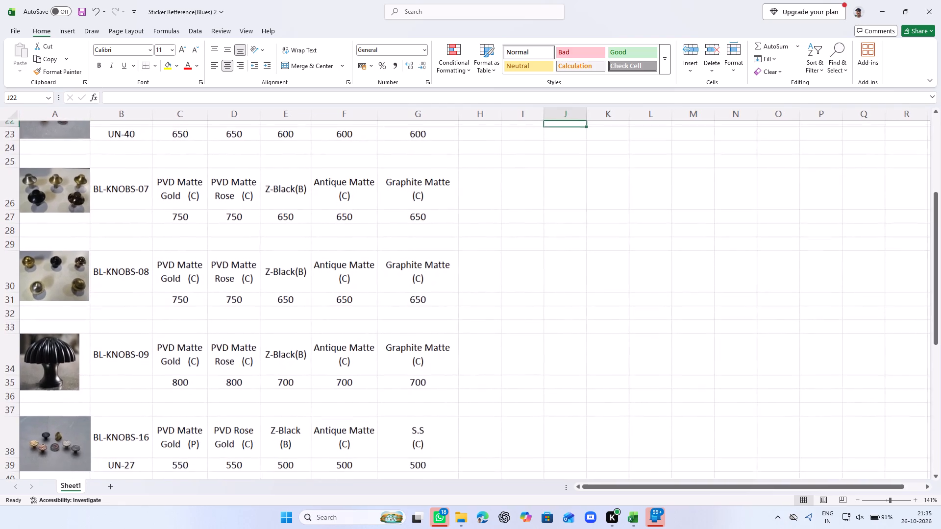
{"action": "scroll", "coordinate": [560, 362], "scroll_direction": "down", "scroll_amount": 1}
{"action": "scroll", "coordinate": [560, 362], "scroll_direction": "up", "scroll_amount": 7}
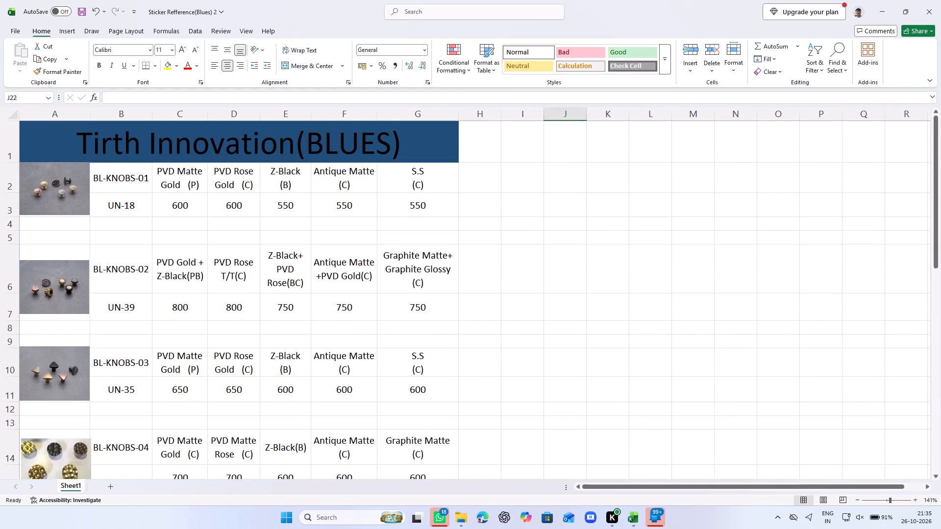
{"action": "scroll", "coordinate": [560, 362], "scroll_direction": "down", "scroll_amount": 2}
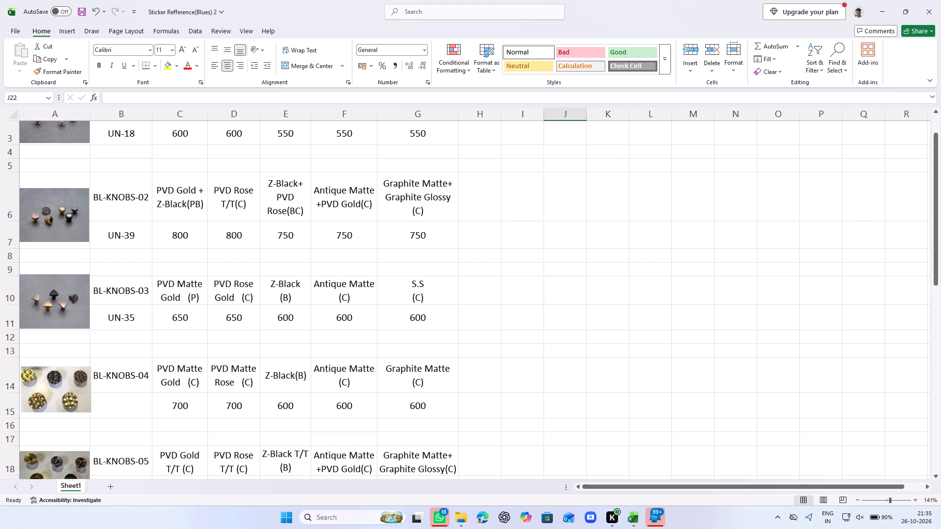
{"action": "scroll", "coordinate": [560, 362], "scroll_direction": "down", "scroll_amount": 8}
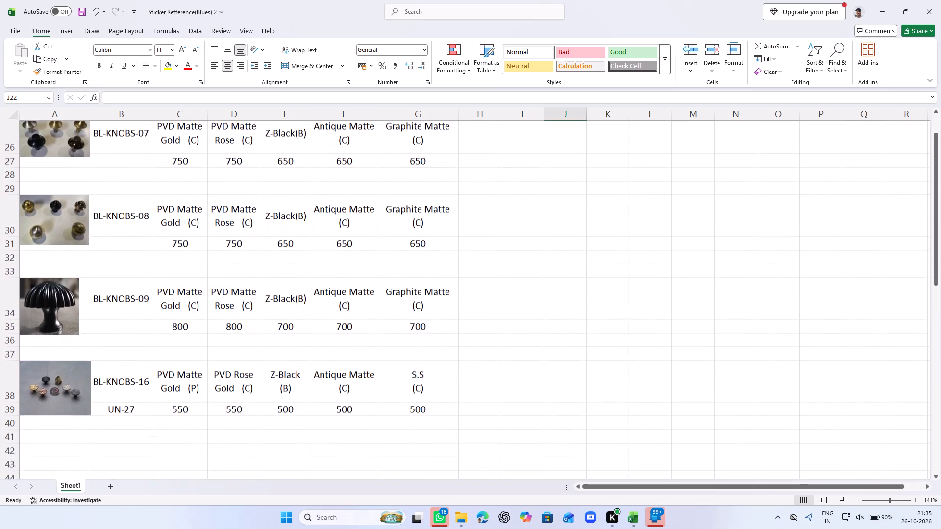
{"action": "scroll", "coordinate": [560, 362], "scroll_direction": "up", "scroll_amount": 5}
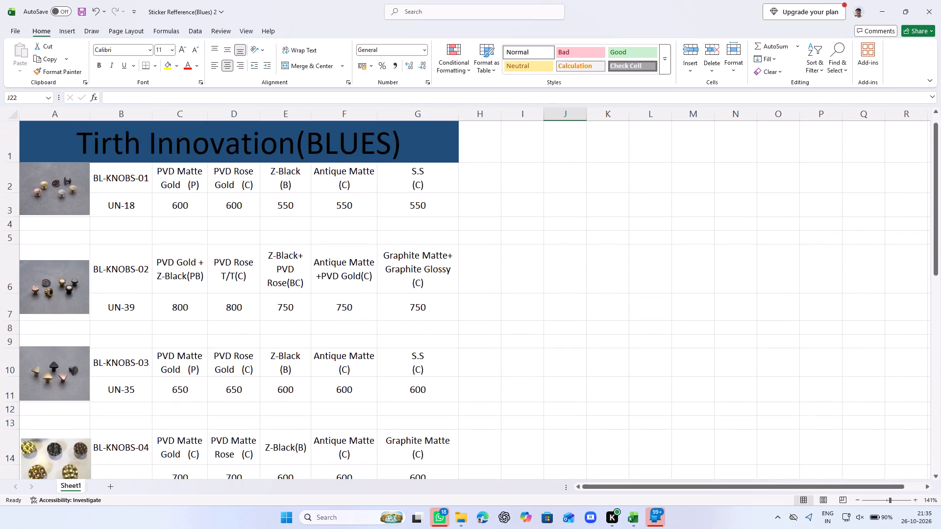
Save the workbook.
{"action": "key", "text": "ctrl+s"}
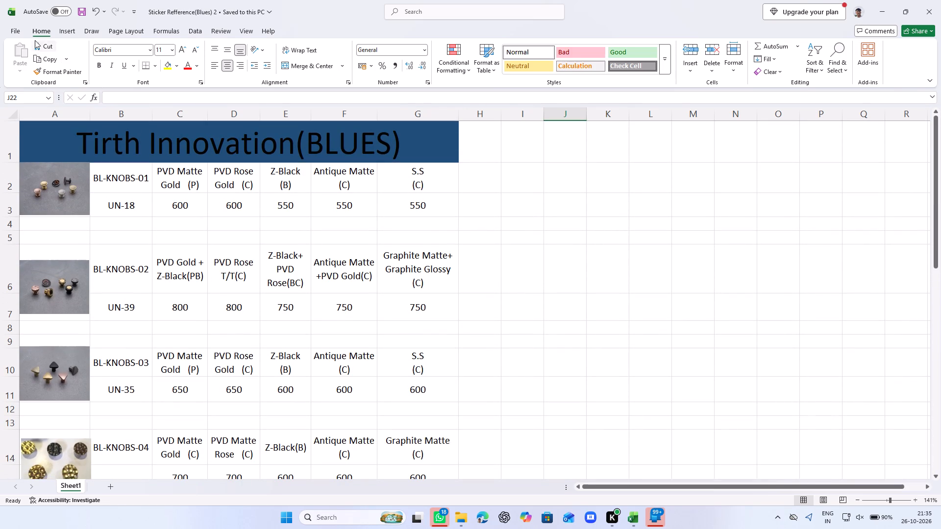
Export the sheet as a PDF named Sticker Refference(Blues) in the Tirth Innovation folder.
{"action": "left_click", "coordinate": [13, 29]}
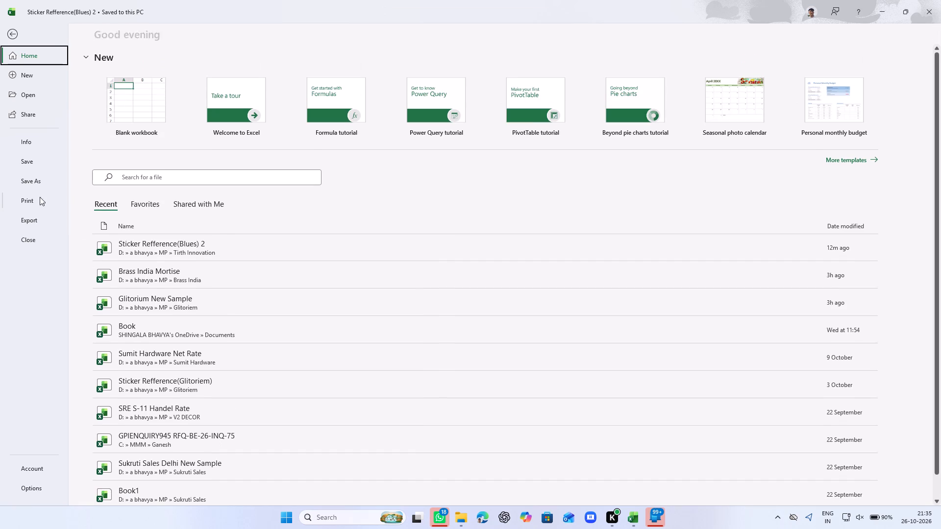
{"action": "left_click", "coordinate": [34, 216]}
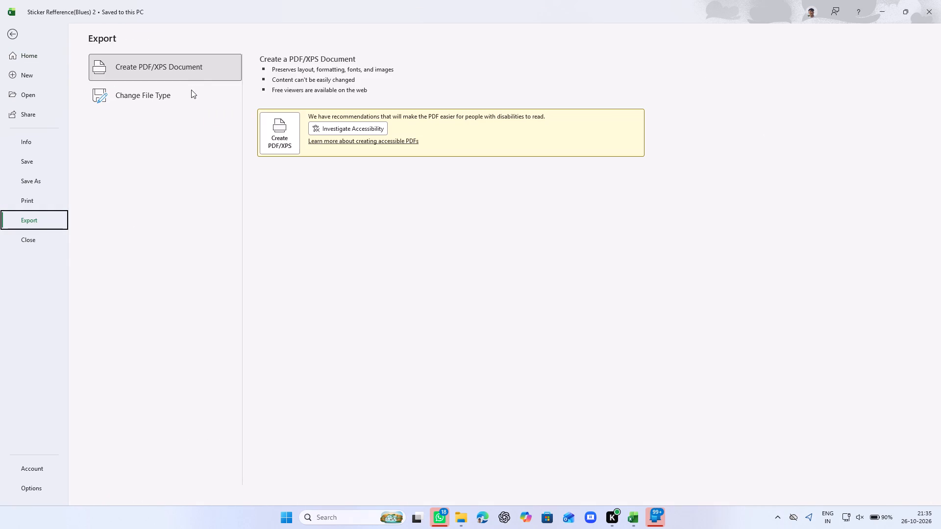
{"action": "left_click", "coordinate": [196, 56]}
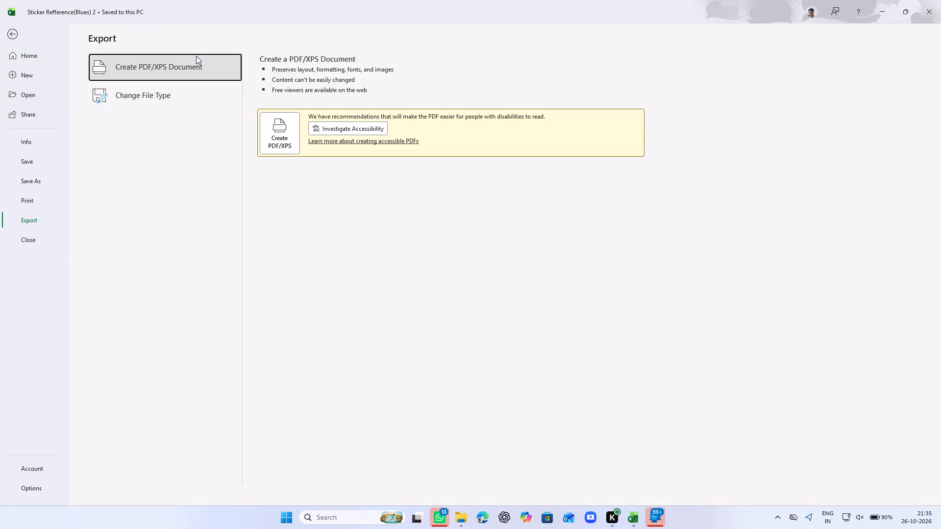
{"action": "left_click", "coordinate": [277, 127]}
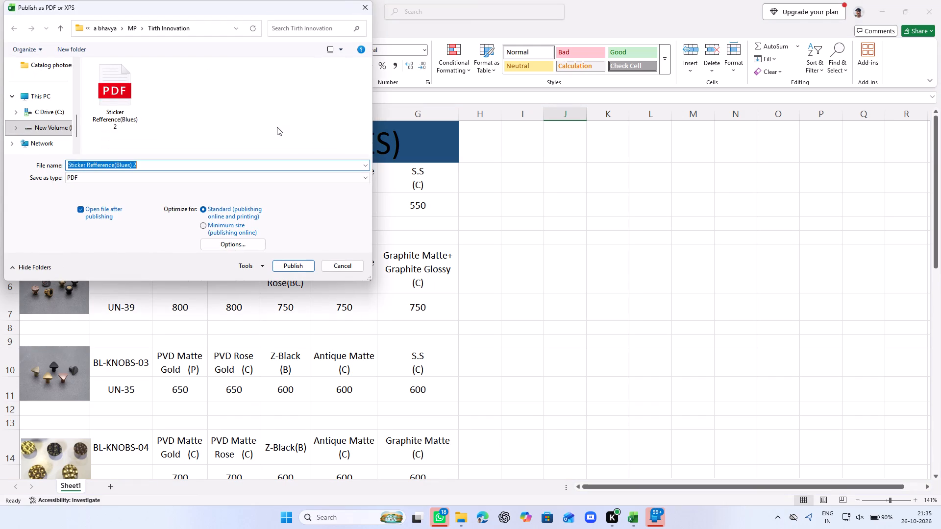
{"action": "left_click", "coordinate": [181, 166]}
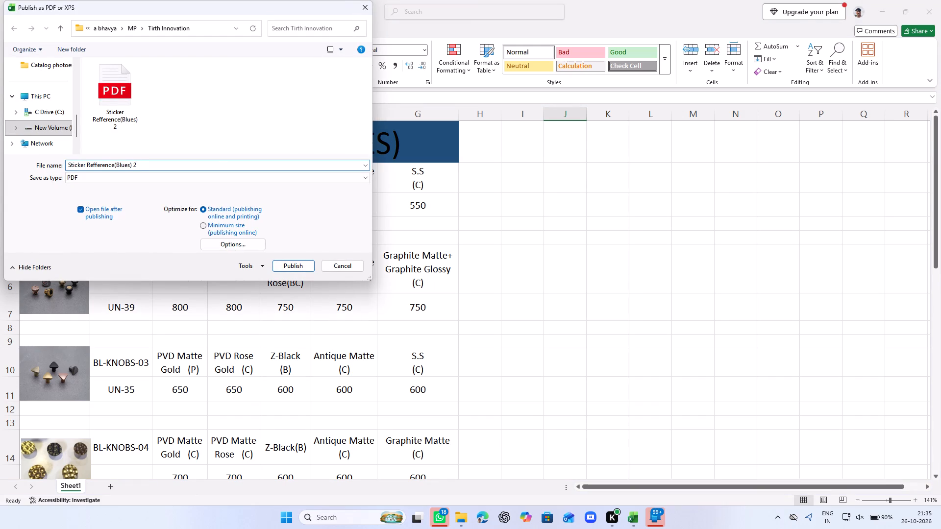
{"action": "key", "text": "BackSpace"}
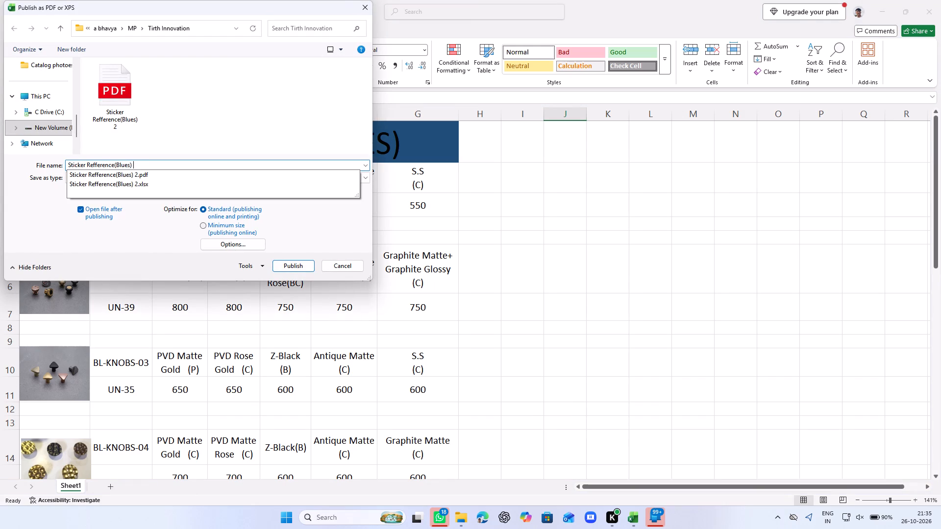
{"action": "key", "text": "Return"}
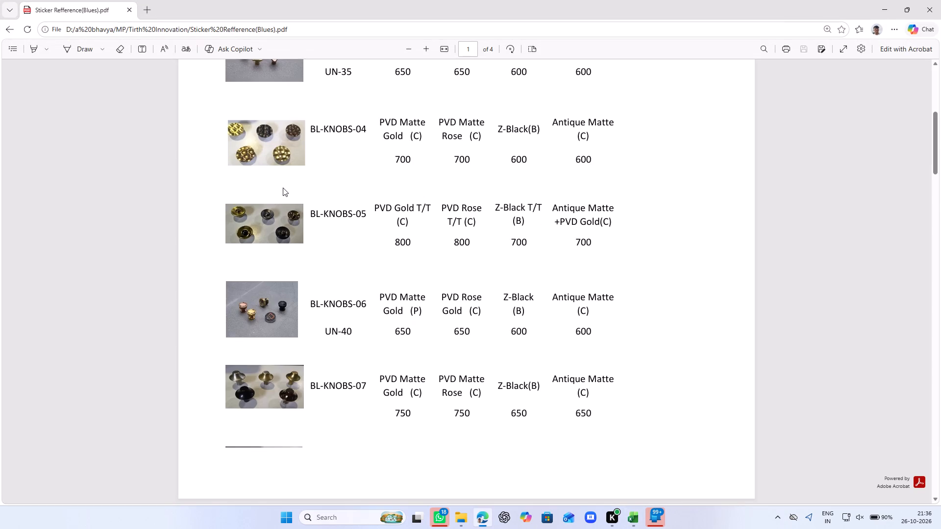
Check the exported PDF's pages for completeness of the title, finish columns and knob rows, and close it.
{"action": "scroll", "coordinate": [283, 188], "scroll_direction": "down", "scroll_amount": 7}
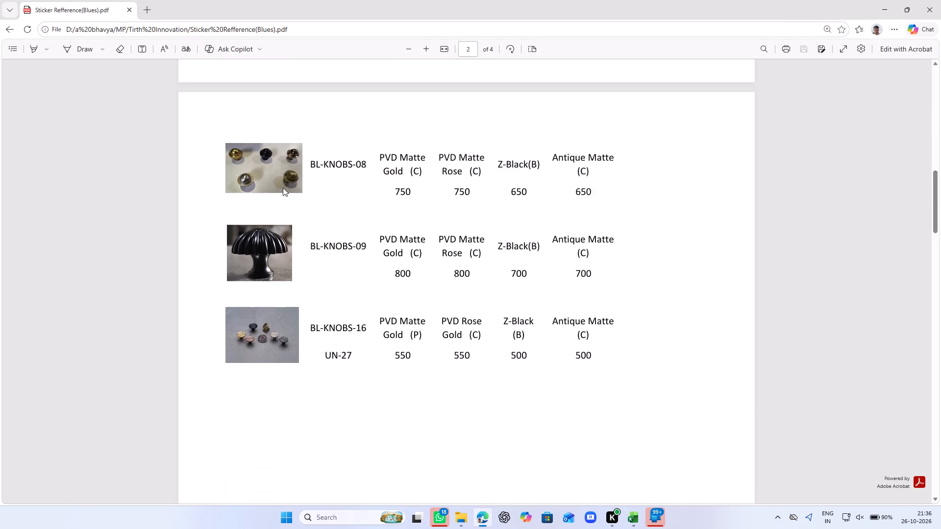
{"action": "scroll", "coordinate": [283, 188], "scroll_direction": "down", "scroll_amount": 1}
{"action": "scroll", "coordinate": [283, 188], "scroll_direction": "up", "scroll_amount": 10}
{"action": "scroll", "coordinate": [286, 19], "scroll_direction": "down", "scroll_amount": 3}
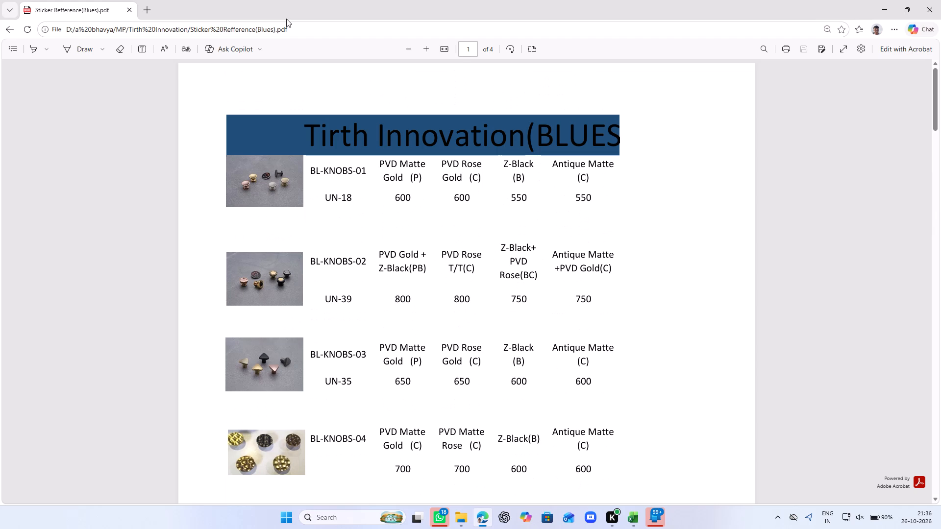
{"action": "scroll", "coordinate": [286, 19], "scroll_direction": "down", "scroll_amount": 6}
{"action": "scroll", "coordinate": [292, 225], "scroll_direction": "down", "scroll_amount": 4}
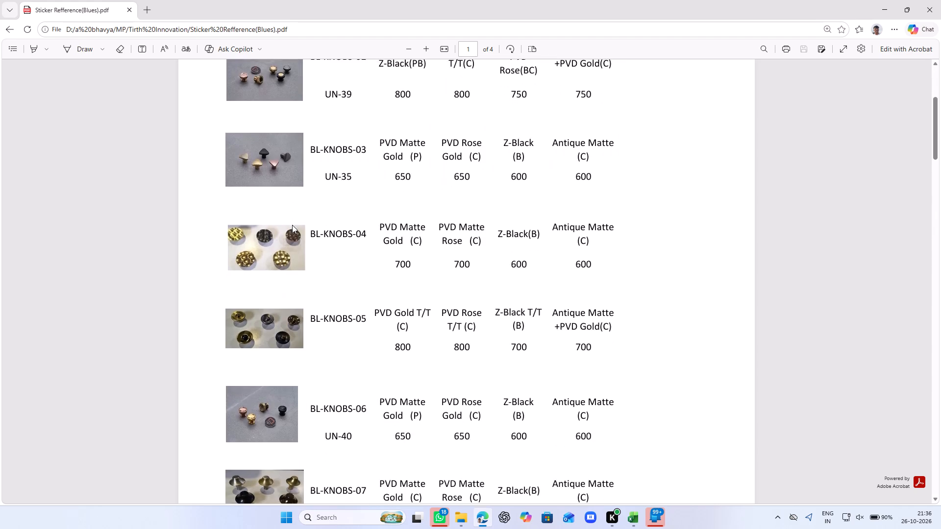
{"action": "scroll", "coordinate": [292, 225], "scroll_direction": "down", "scroll_amount": 4}
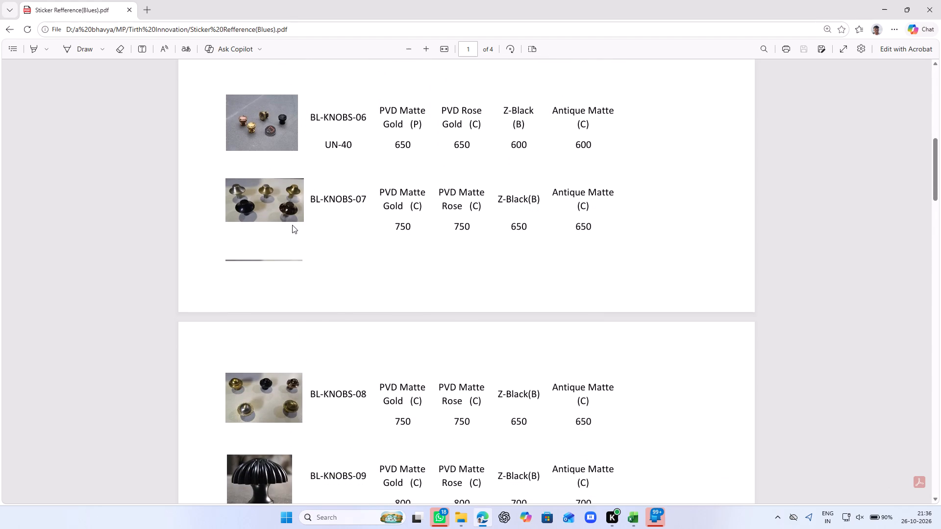
{"action": "scroll", "coordinate": [292, 225], "scroll_direction": "down", "scroll_amount": 3}
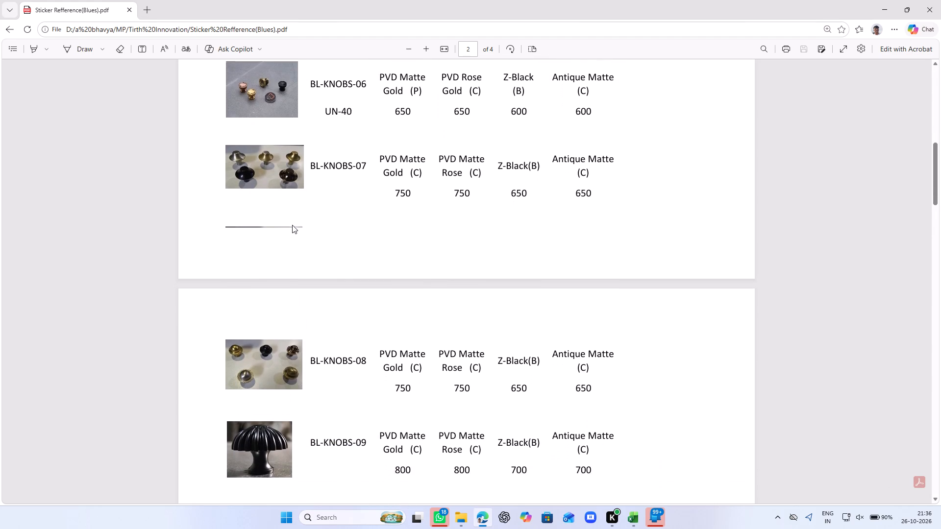
{"action": "scroll", "coordinate": [292, 225], "scroll_direction": "down", "scroll_amount": 5}
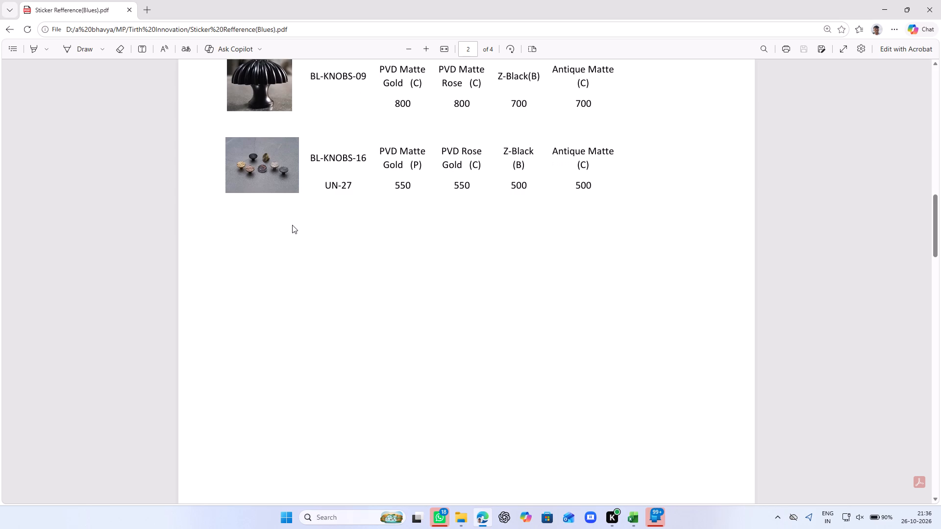
{"action": "scroll", "coordinate": [292, 225], "scroll_direction": "up", "scroll_amount": 11}
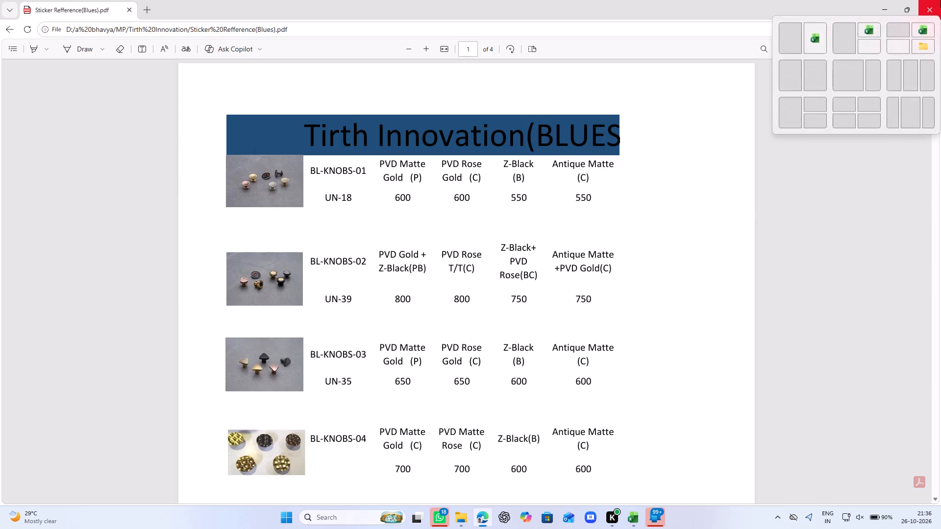
{"action": "left_click", "coordinate": [940, 0]}
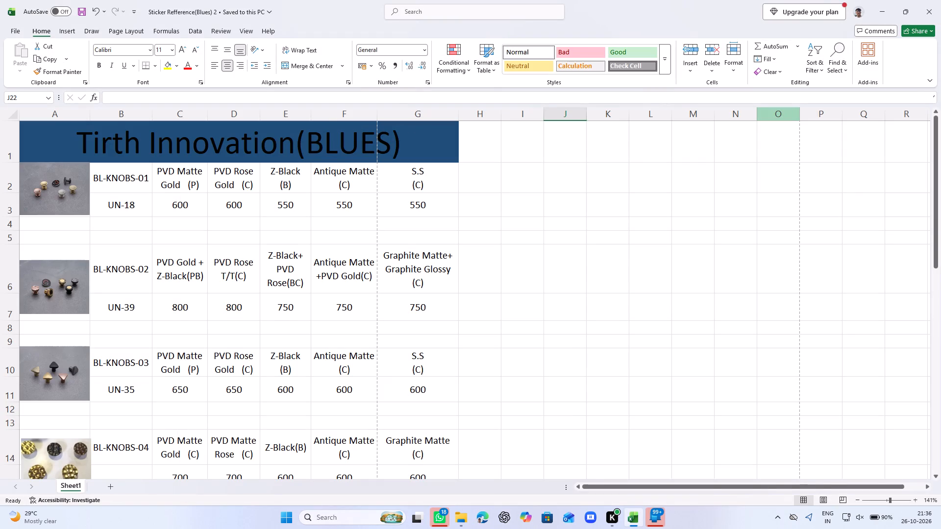
Set up a PDF export of A1:G39, title through BL-KNOBS-16, to the Tirth Innovation folder, publishing only the selection, pages 1 to 1.
{"action": "scroll", "coordinate": [731, 143], "scroll_direction": "down", "scroll_amount": 7}
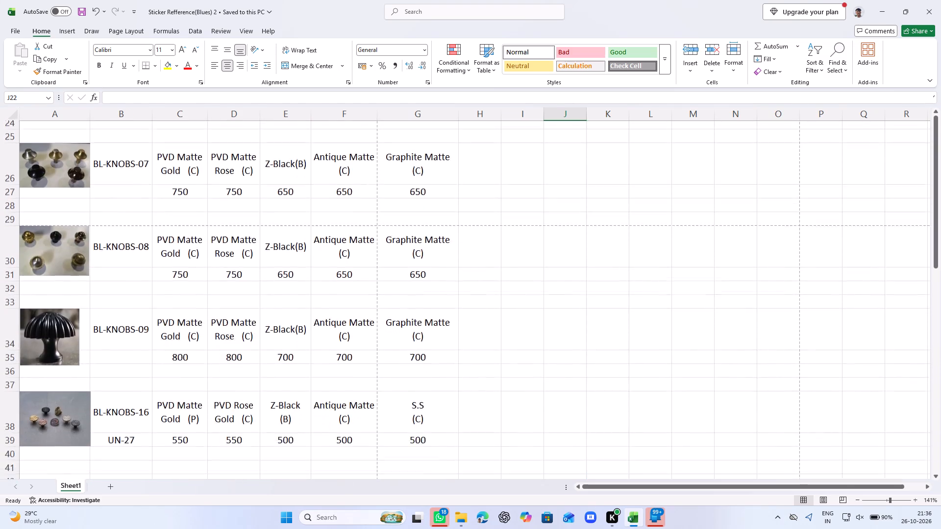
{"action": "scroll", "coordinate": [731, 143], "scroll_direction": "down", "scroll_amount": 2}
{"action": "scroll", "coordinate": [731, 143], "scroll_direction": "up", "scroll_amount": 11}
{"action": "scroll", "coordinate": [731, 143], "scroll_direction": "down", "scroll_amount": 2}
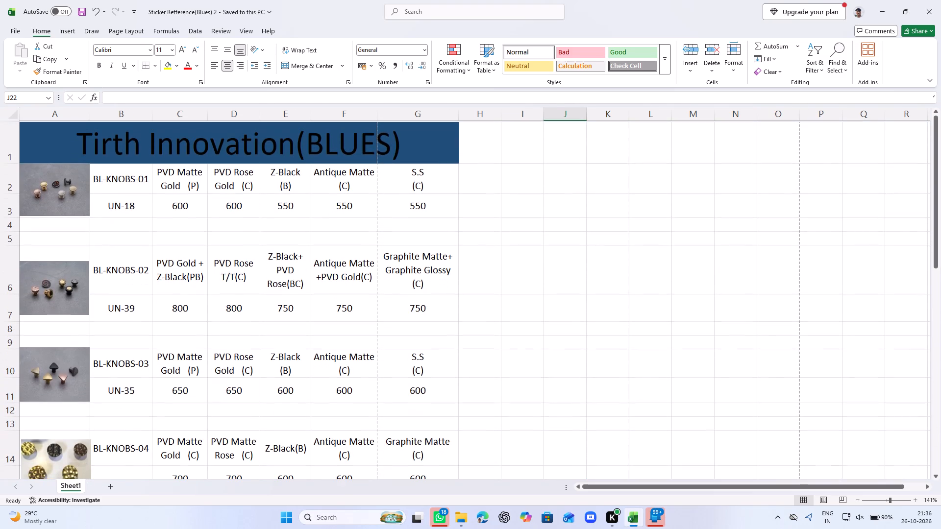
{"action": "left_click_drag", "start_coordinate": [69, 141], "coordinate": [247, 374]}
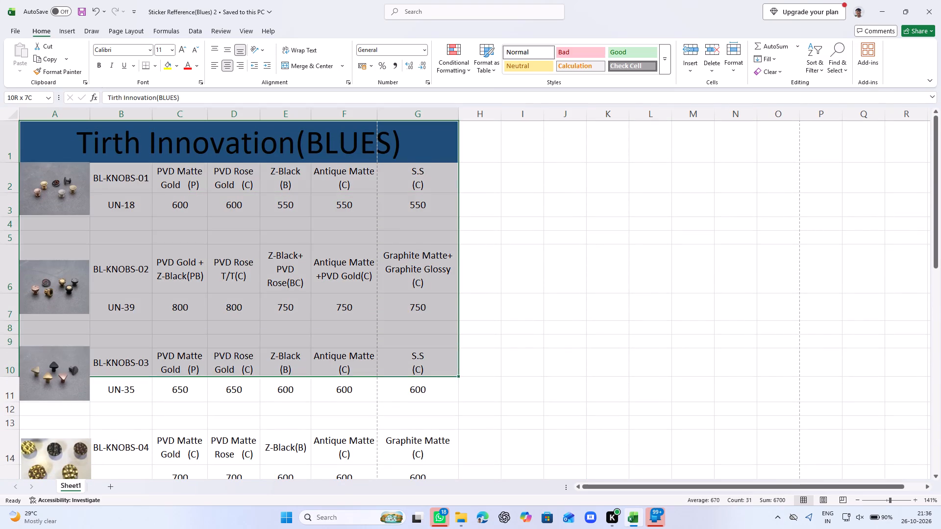
{"action": "left_click_drag", "start_coordinate": [247, 374], "coordinate": [275, 461]}
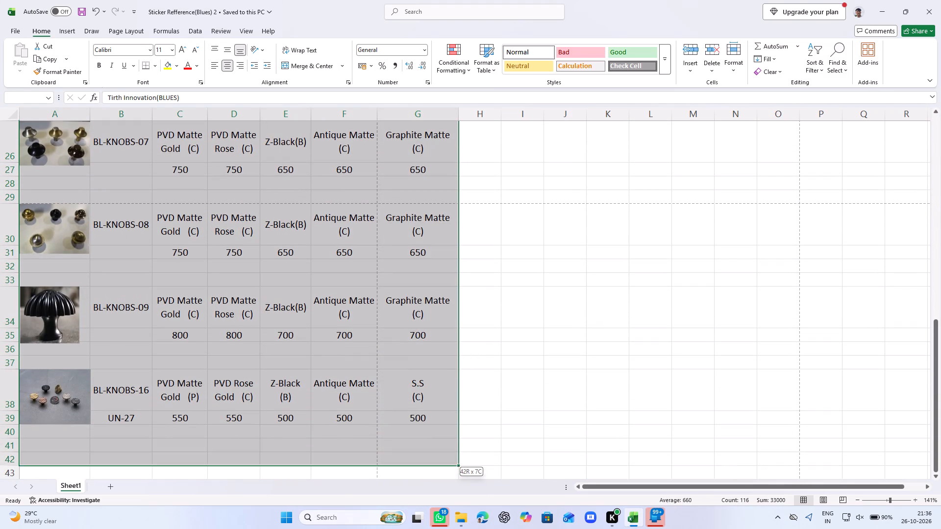
{"action": "left_click_drag", "start_coordinate": [275, 461], "coordinate": [295, 418]}
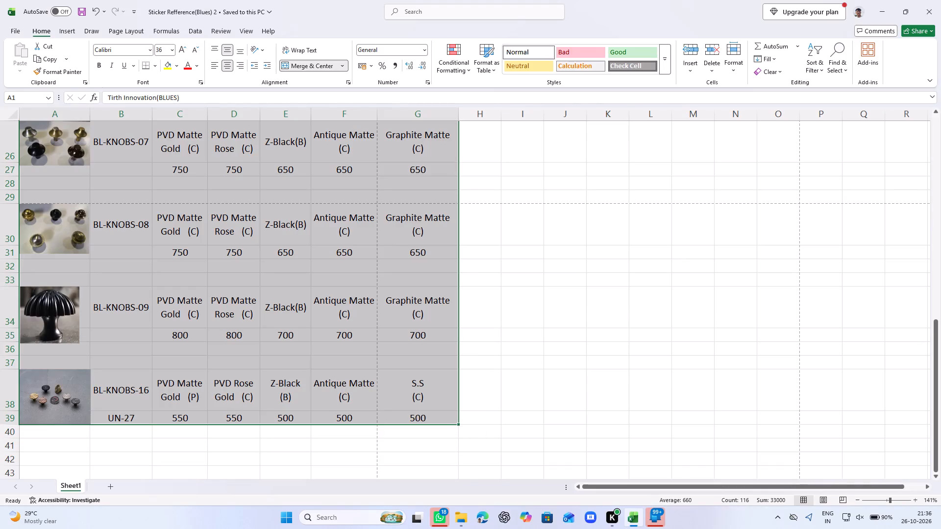
{"action": "left_click", "coordinate": [12, 28]}
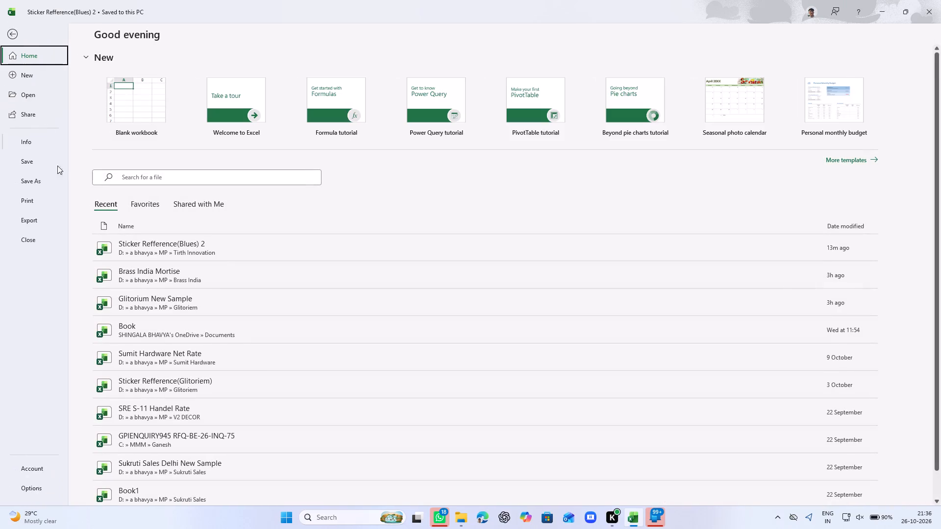
{"action": "left_click", "coordinate": [42, 183]}
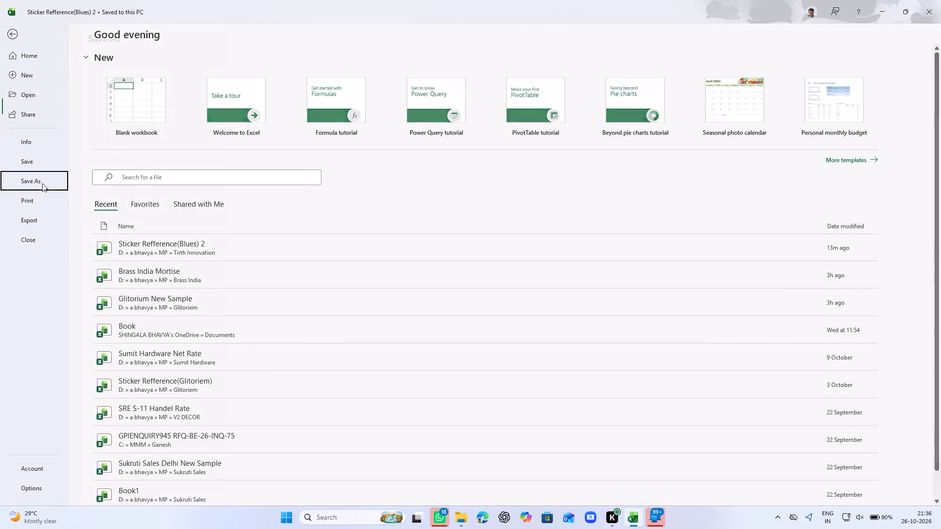
{"action": "left_click", "coordinate": [117, 216]}
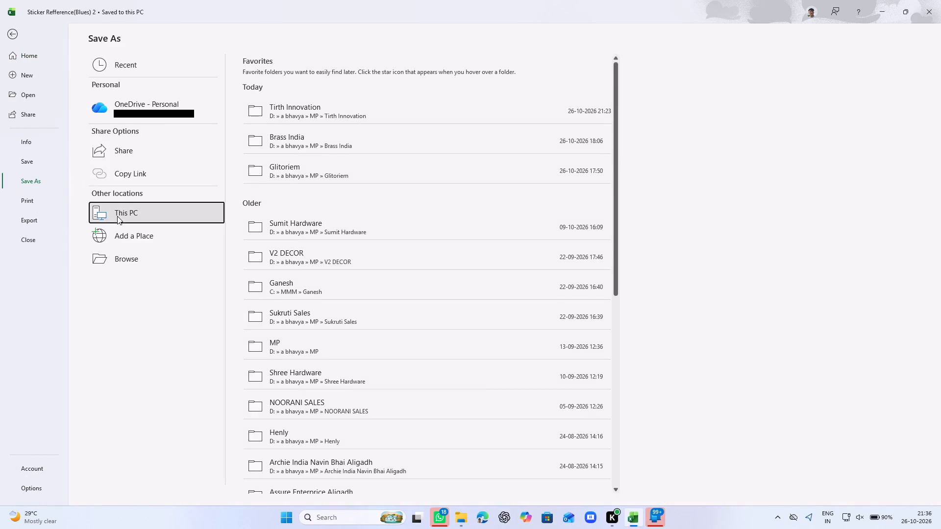
{"action": "left_click", "coordinate": [306, 106]}
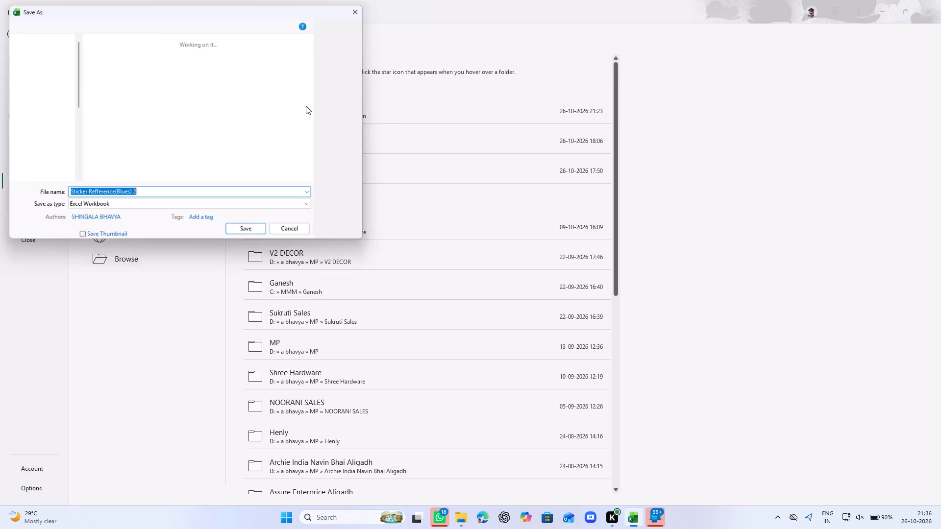
{"action": "left_click", "coordinate": [135, 181]}
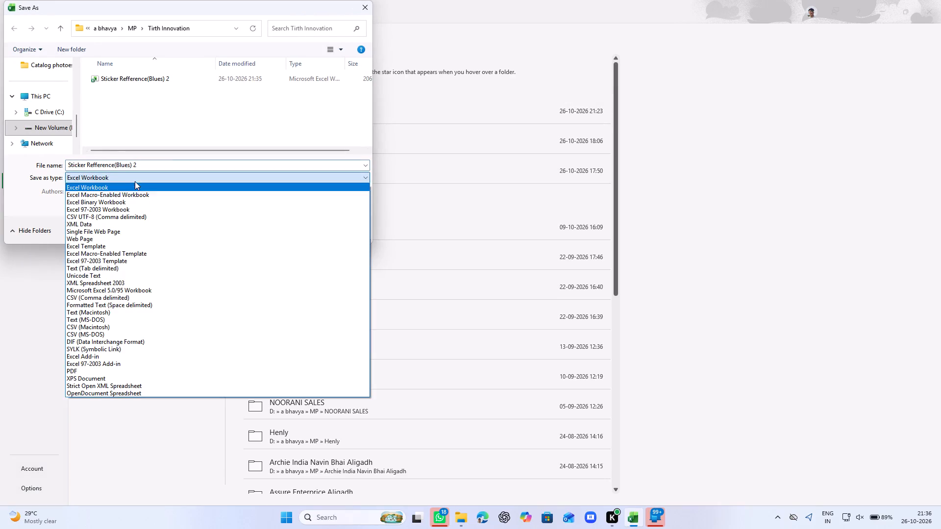
{"action": "left_click", "coordinate": [90, 369]}
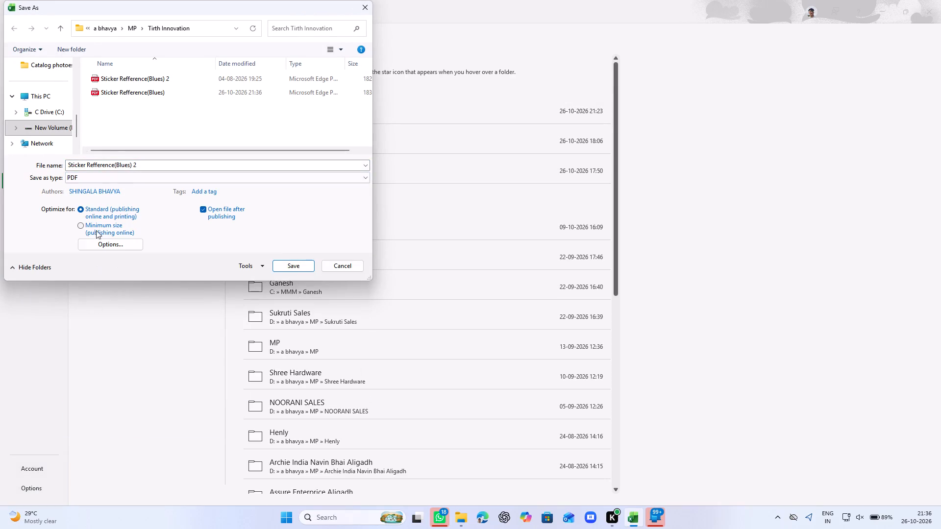
{"action": "left_click", "coordinate": [96, 241]}
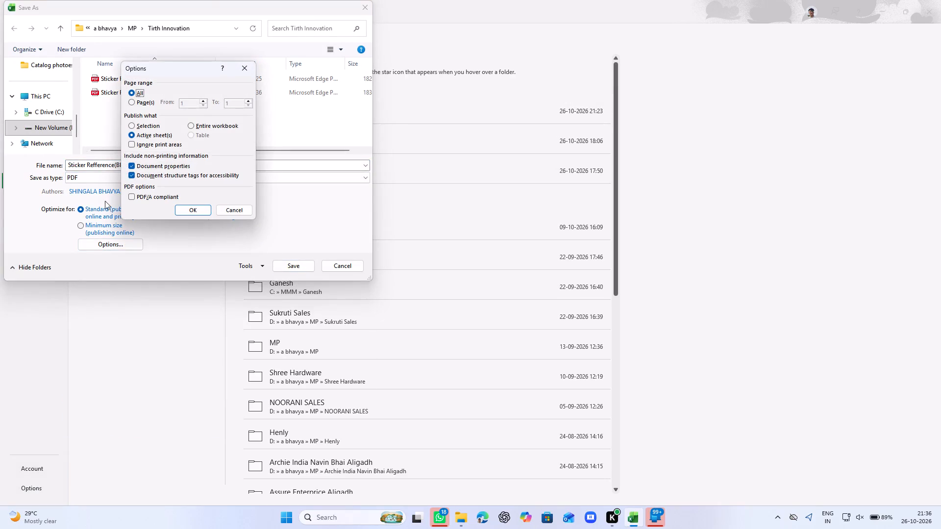
{"action": "left_click", "coordinate": [144, 126]}
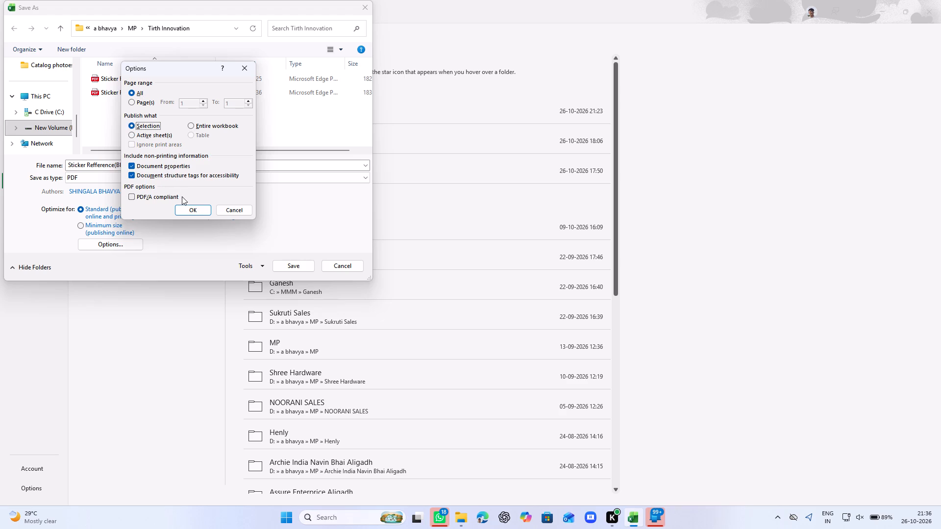
{"action": "left_click", "coordinate": [154, 107]}
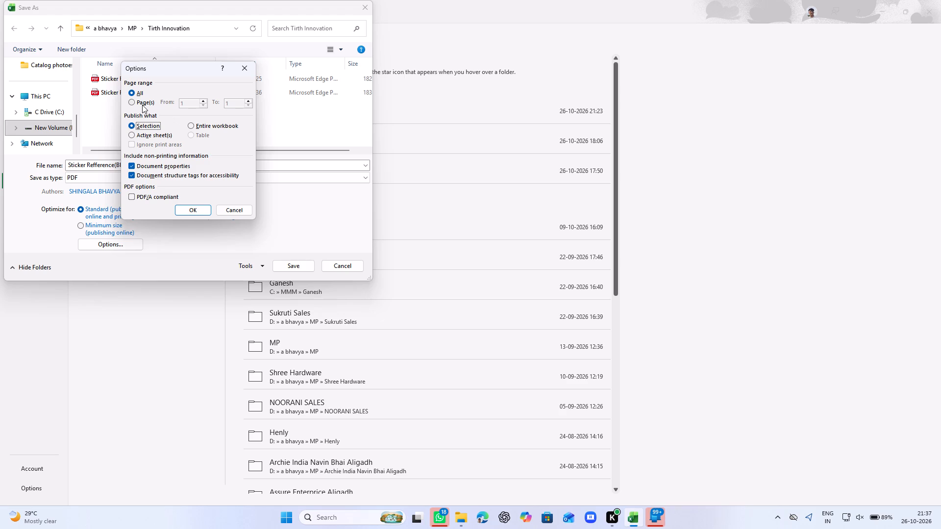
{"action": "left_click", "coordinate": [142, 105]}
{"action": "left_click", "coordinate": [200, 211]}
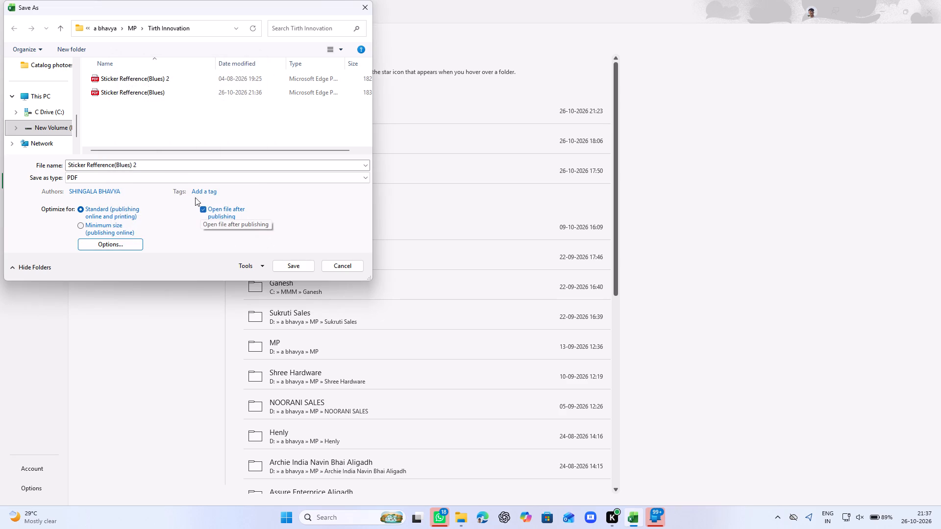
Name the PDF Sticker Refference(Tirth Innovation) and save it.
{"action": "left_click", "coordinate": [164, 167]}
{"action": "left_click", "coordinate": [164, 167]}
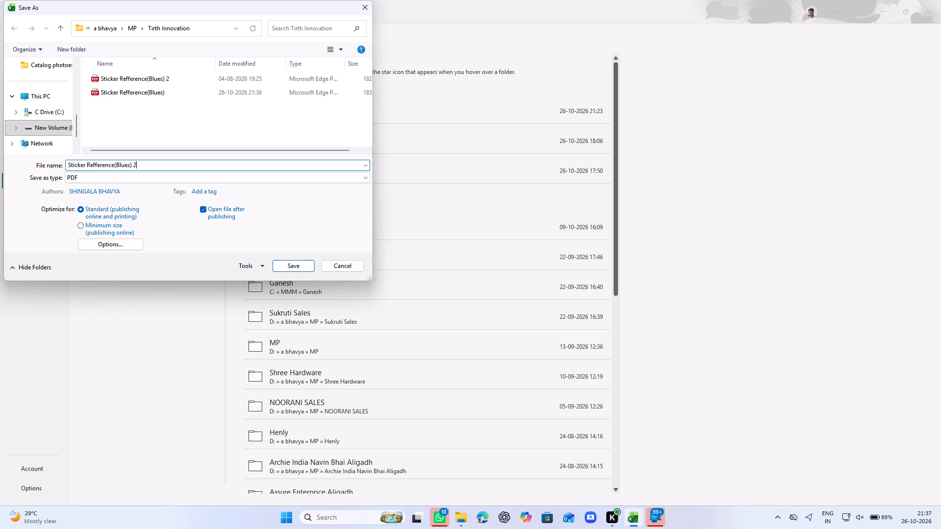
{"action": "key", "text": "BackSpace"}
{"action": "key", "text": "BackSpace"}
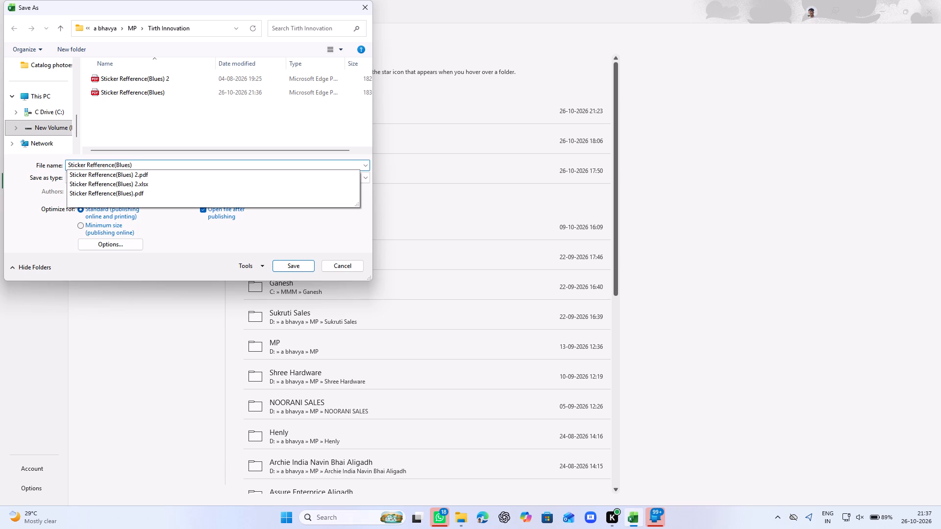
{"action": "key", "text": "BackSpace"}
{"action": "key", "text": "BackSpace"}
{"action": "key", "text": "BackSpace"}
{"action": "key", "text": "BackSpace"}
{"action": "key", "text": "BackSpace"}
{"action": "key", "text": "BackSpace"}
{"action": "key", "text": "shift+t"}
{"action": "type", "text": "irth"}
{"action": "key", "text": "space"}
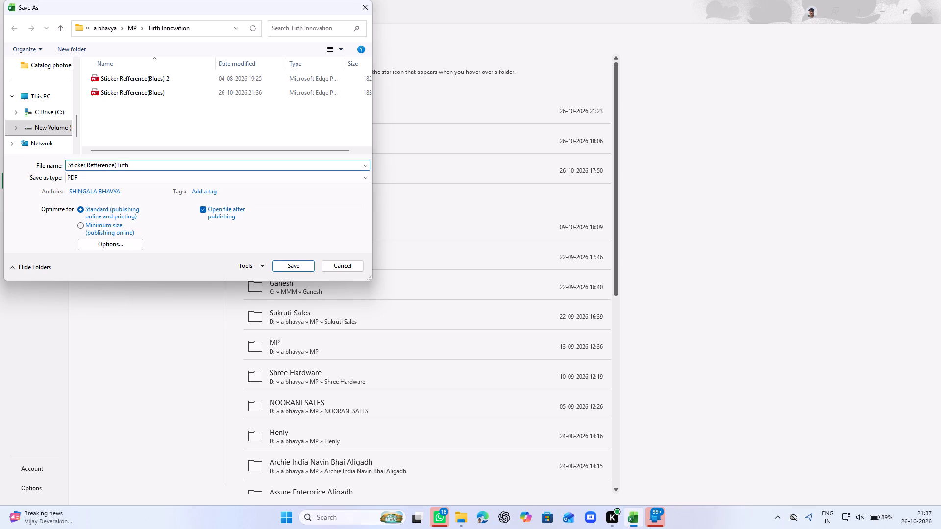
{"action": "type", "text": "Innovation"}
{"action": "key", "text": "shift+parenright"}
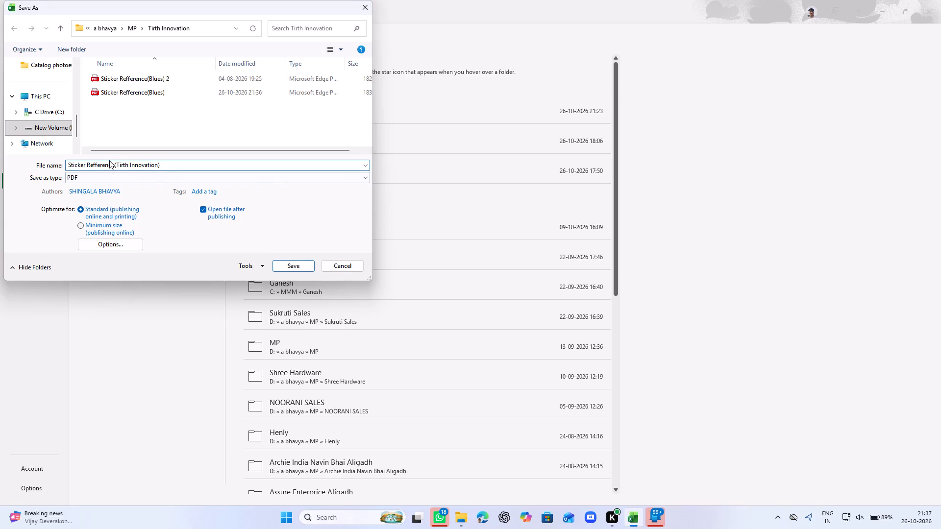
{"action": "left_click", "coordinate": [298, 262]}
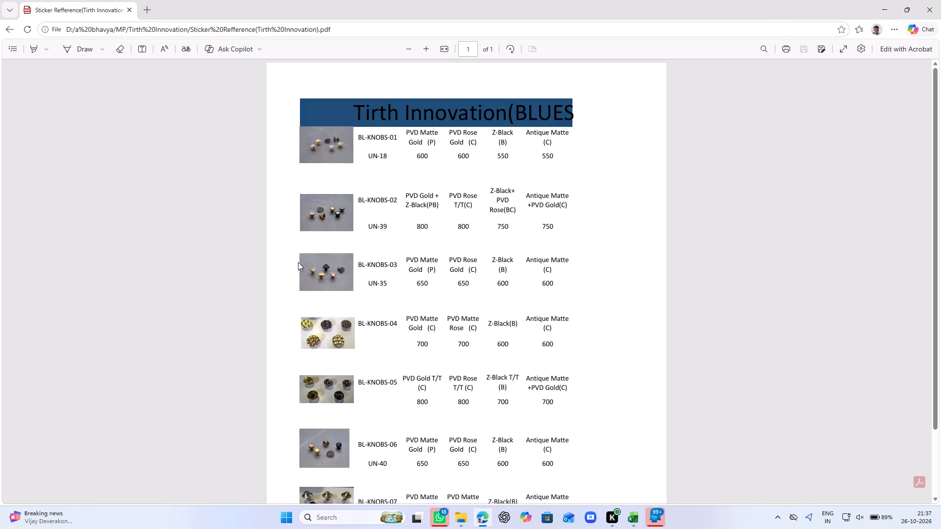
Check the exported PDF for completeness of the title, finish columns and knob rows, and close it.
{"action": "scroll", "coordinate": [298, 262], "scroll_direction": "down", "scroll_amount": 5}
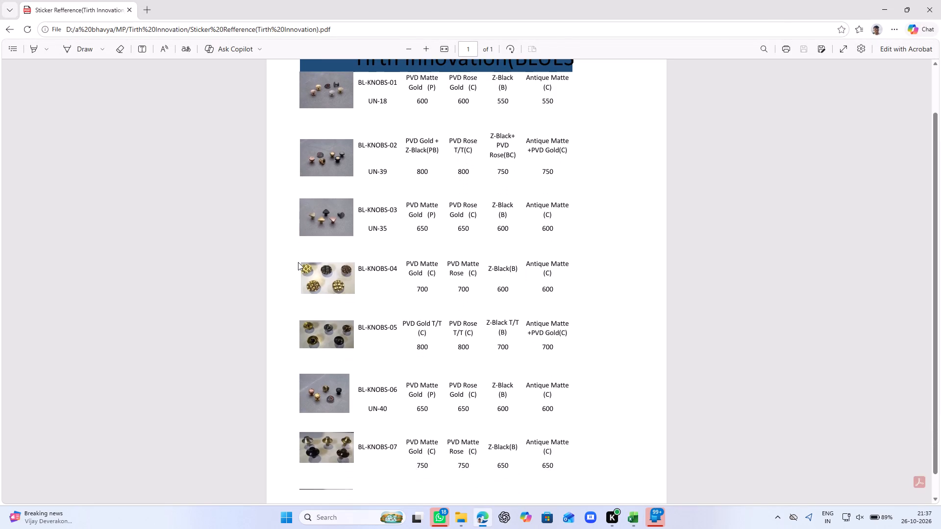
{"action": "scroll", "coordinate": [298, 262], "scroll_direction": "down", "scroll_amount": 4}
{"action": "scroll", "coordinate": [298, 262], "scroll_direction": "up", "scroll_amount": 3}
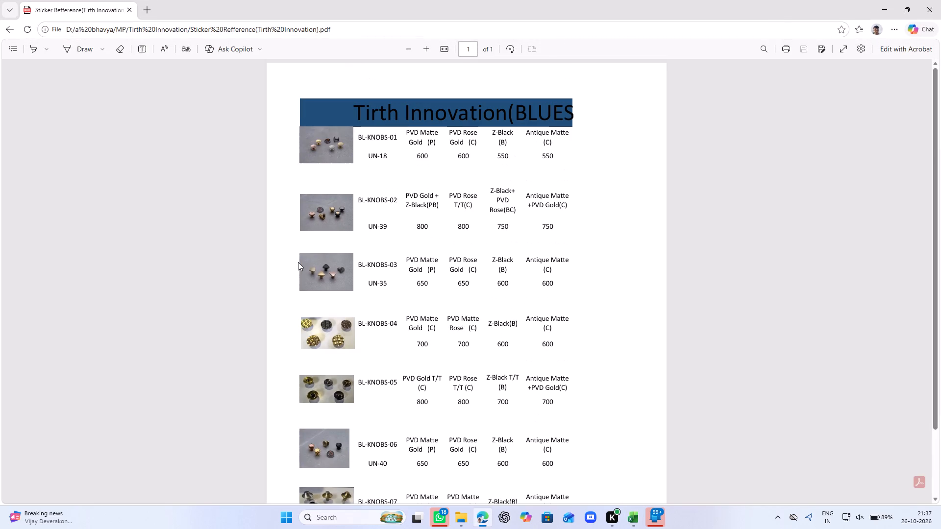
{"action": "scroll", "coordinate": [298, 262], "scroll_direction": "left", "scroll_amount": 2}
{"action": "scroll", "coordinate": [298, 262], "scroll_direction": "down", "scroll_amount": 6}
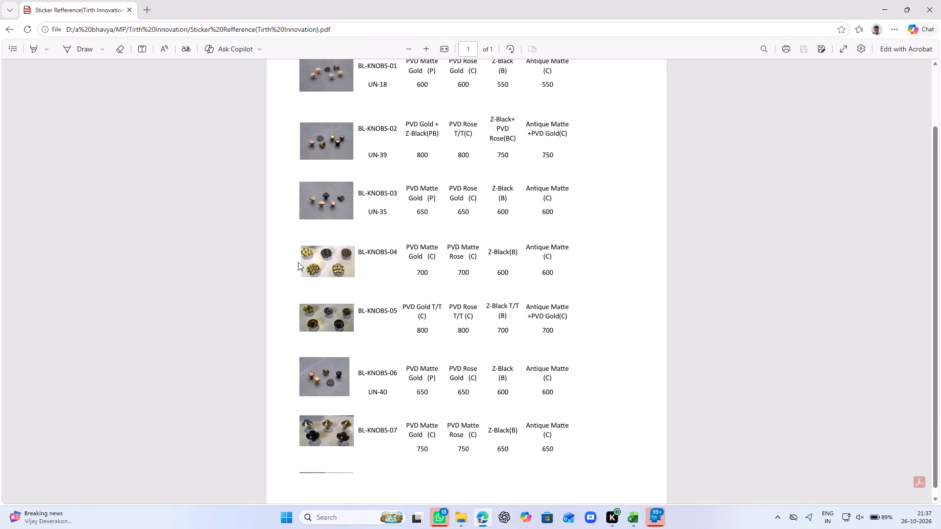
{"action": "scroll", "coordinate": [298, 262], "scroll_direction": "right", "scroll_amount": 3}
{"action": "scroll", "coordinate": [298, 353], "scroll_direction": "up", "scroll_amount": 3}
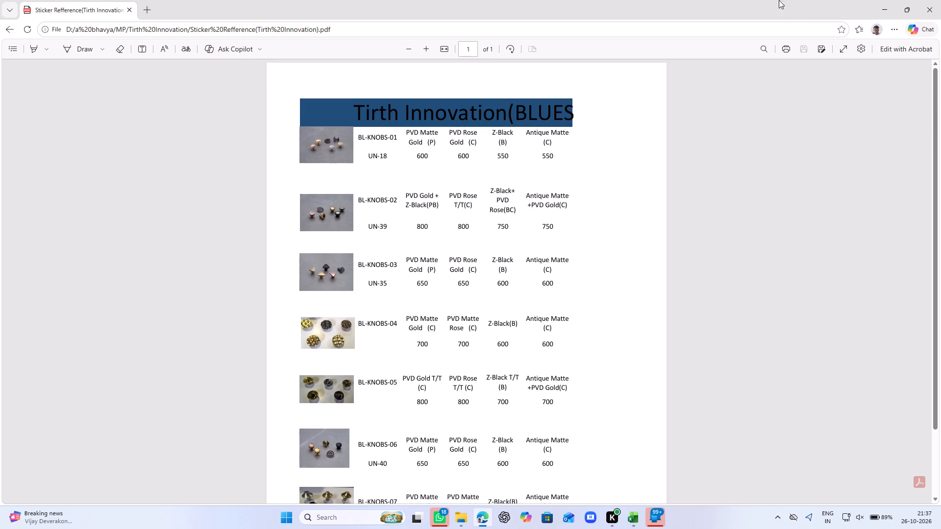
{"action": "left_click", "coordinate": [940, 0]}
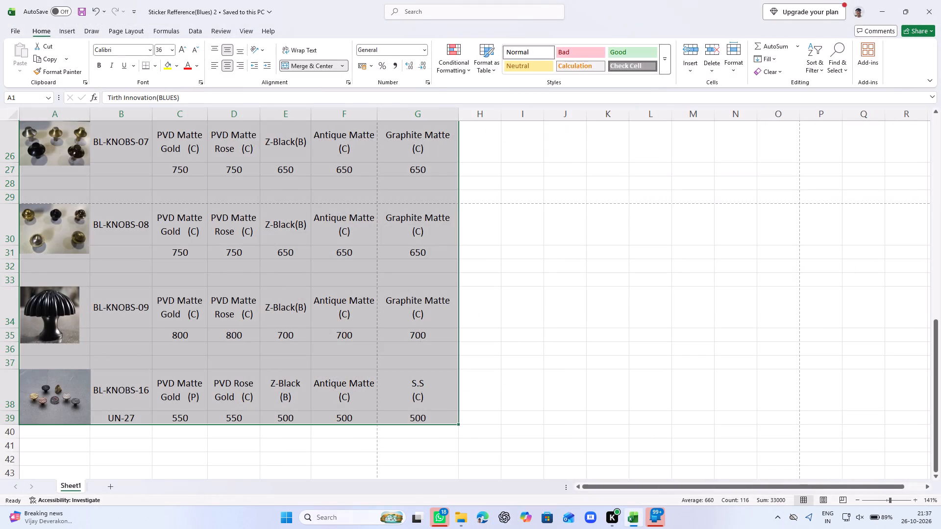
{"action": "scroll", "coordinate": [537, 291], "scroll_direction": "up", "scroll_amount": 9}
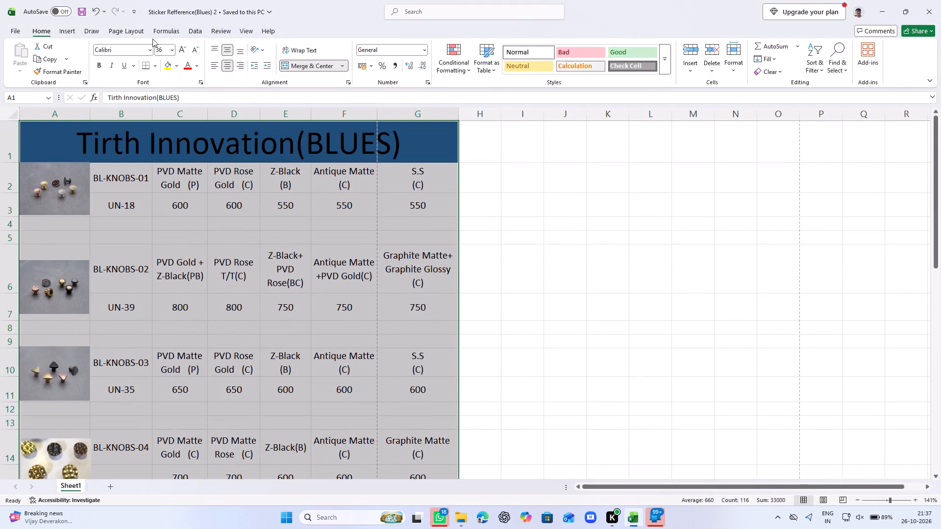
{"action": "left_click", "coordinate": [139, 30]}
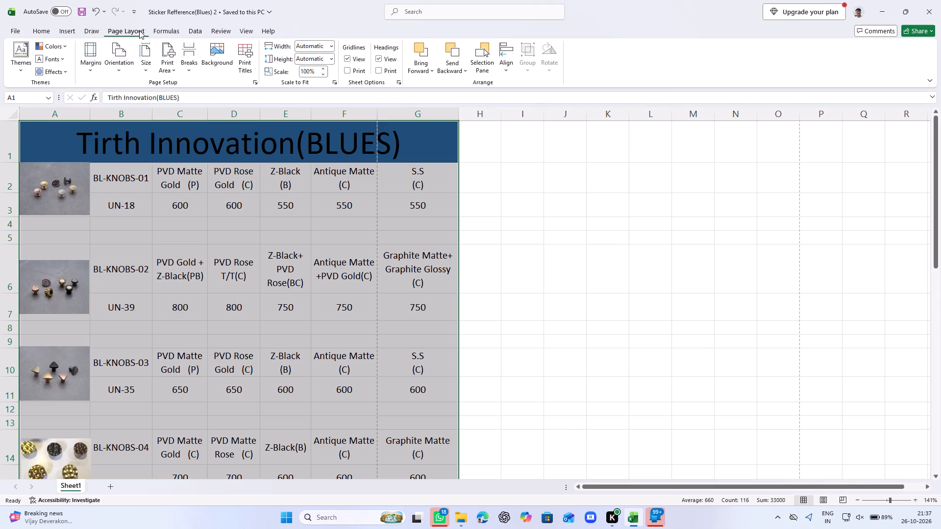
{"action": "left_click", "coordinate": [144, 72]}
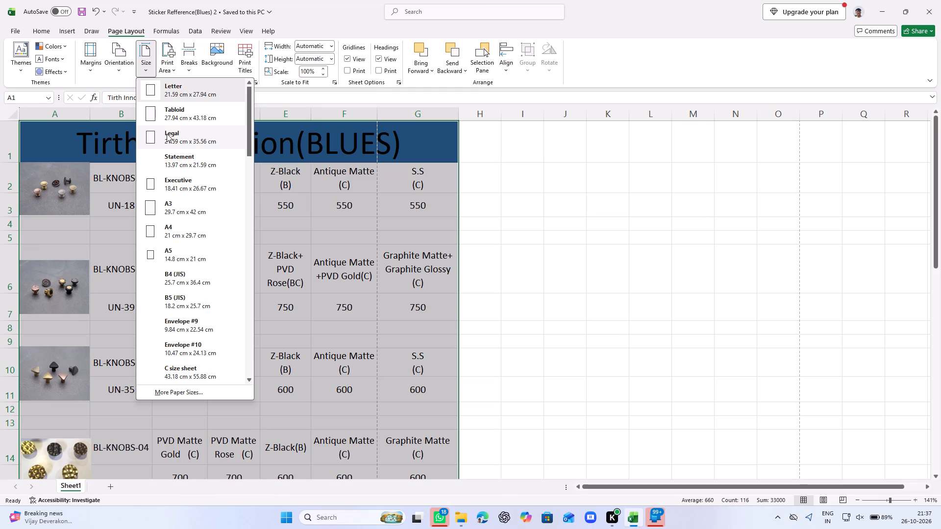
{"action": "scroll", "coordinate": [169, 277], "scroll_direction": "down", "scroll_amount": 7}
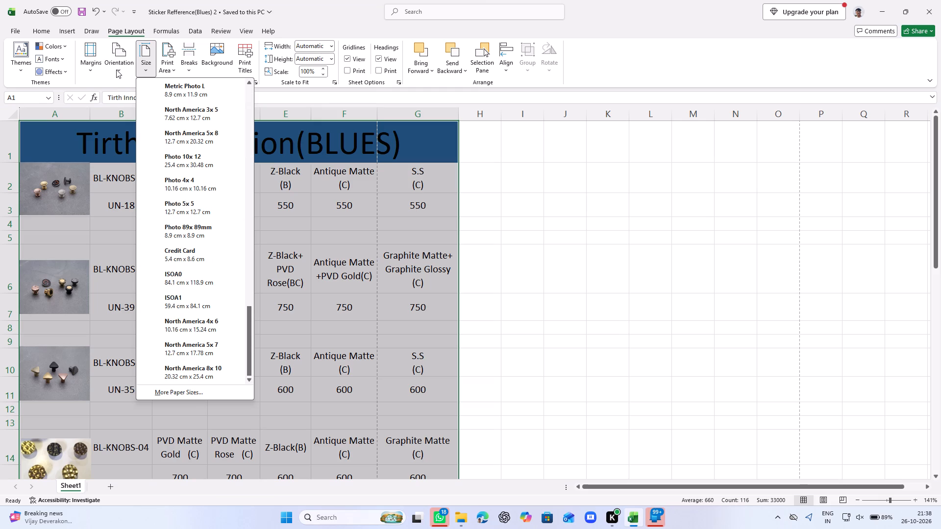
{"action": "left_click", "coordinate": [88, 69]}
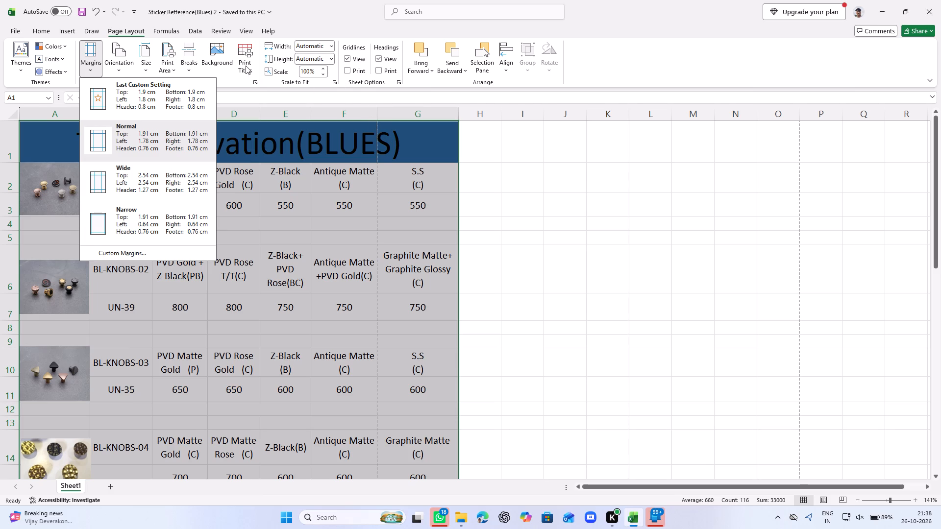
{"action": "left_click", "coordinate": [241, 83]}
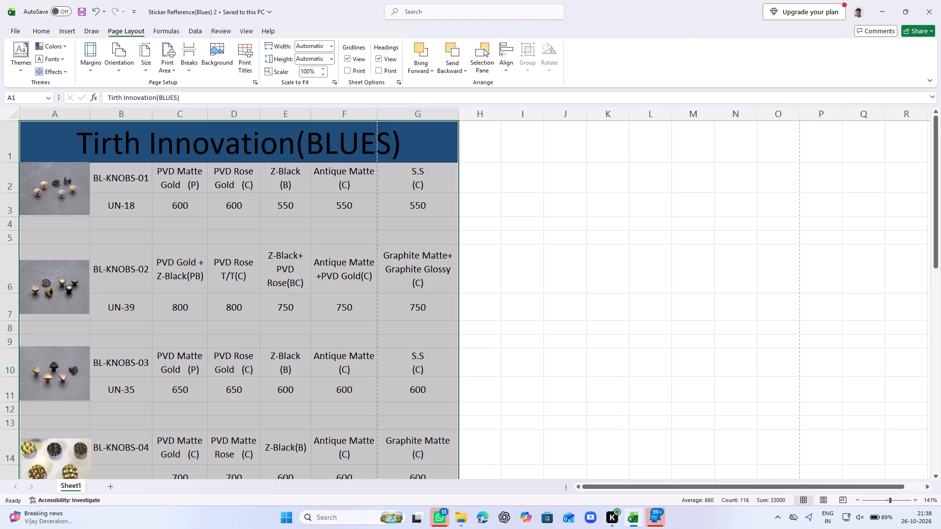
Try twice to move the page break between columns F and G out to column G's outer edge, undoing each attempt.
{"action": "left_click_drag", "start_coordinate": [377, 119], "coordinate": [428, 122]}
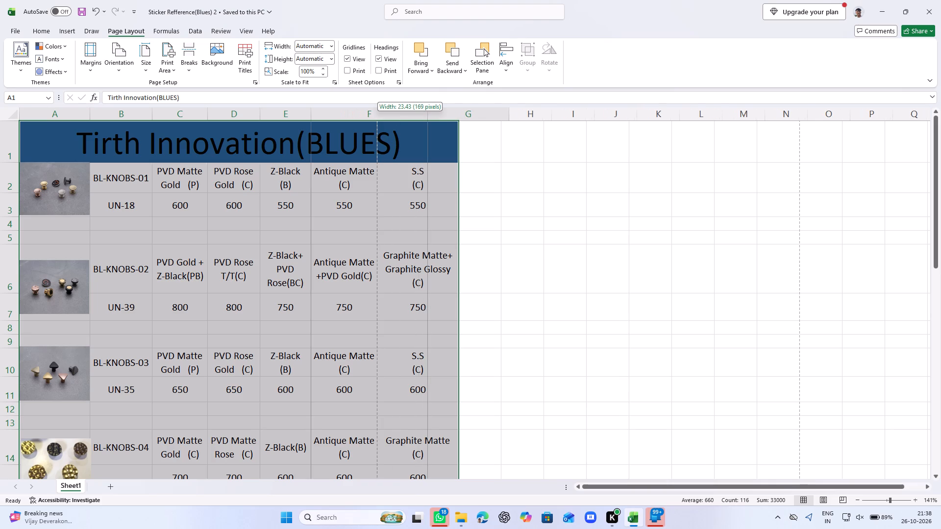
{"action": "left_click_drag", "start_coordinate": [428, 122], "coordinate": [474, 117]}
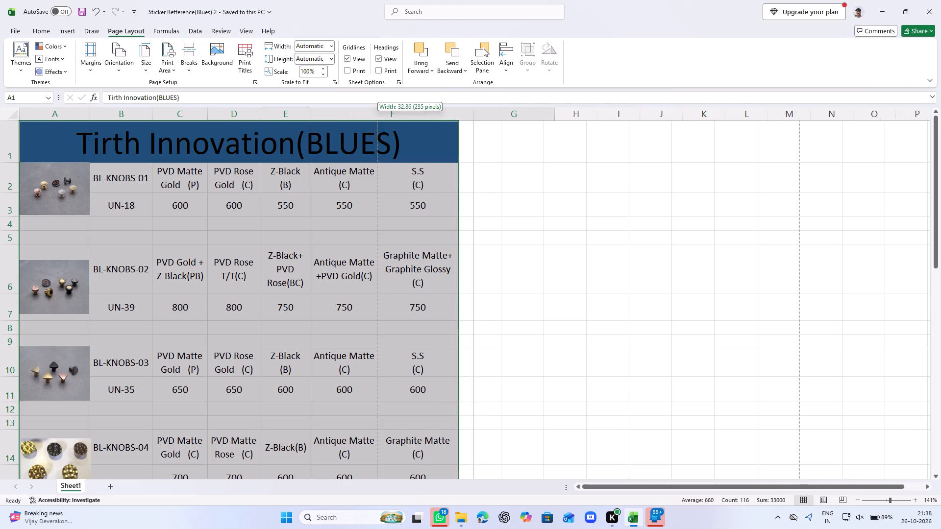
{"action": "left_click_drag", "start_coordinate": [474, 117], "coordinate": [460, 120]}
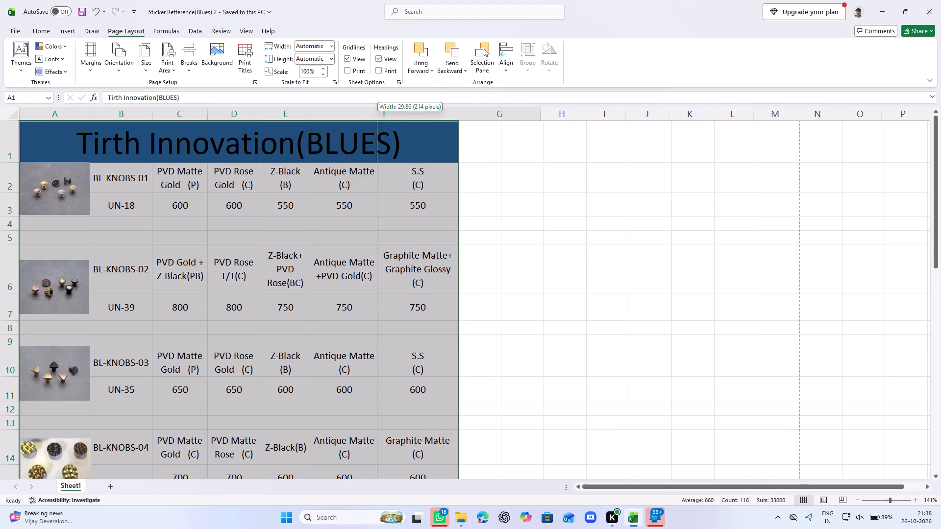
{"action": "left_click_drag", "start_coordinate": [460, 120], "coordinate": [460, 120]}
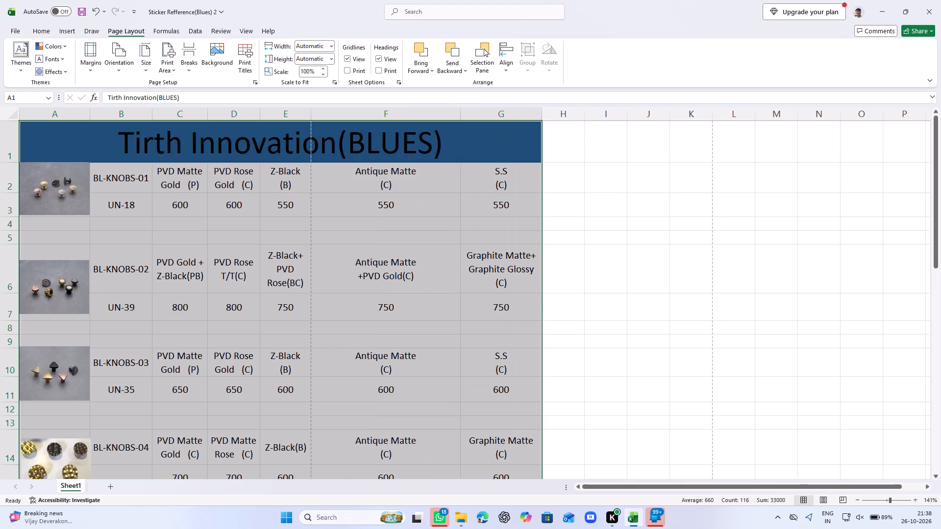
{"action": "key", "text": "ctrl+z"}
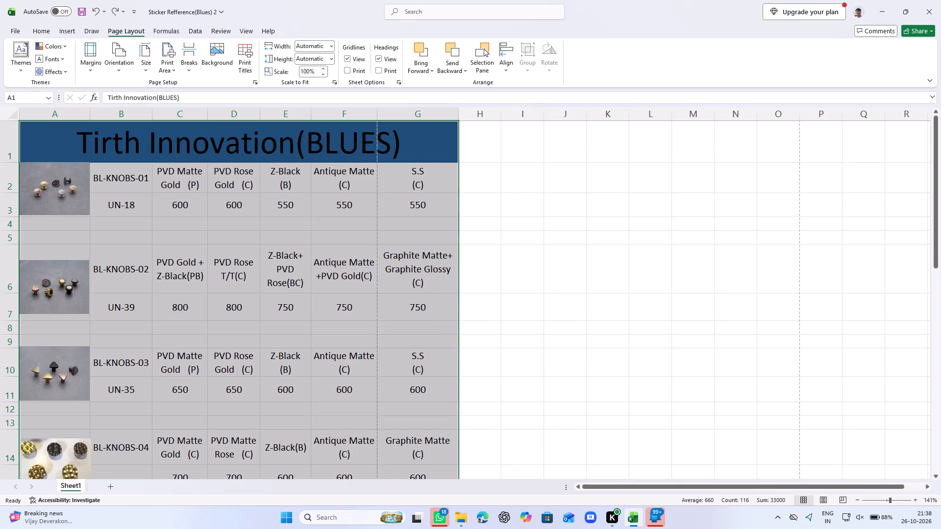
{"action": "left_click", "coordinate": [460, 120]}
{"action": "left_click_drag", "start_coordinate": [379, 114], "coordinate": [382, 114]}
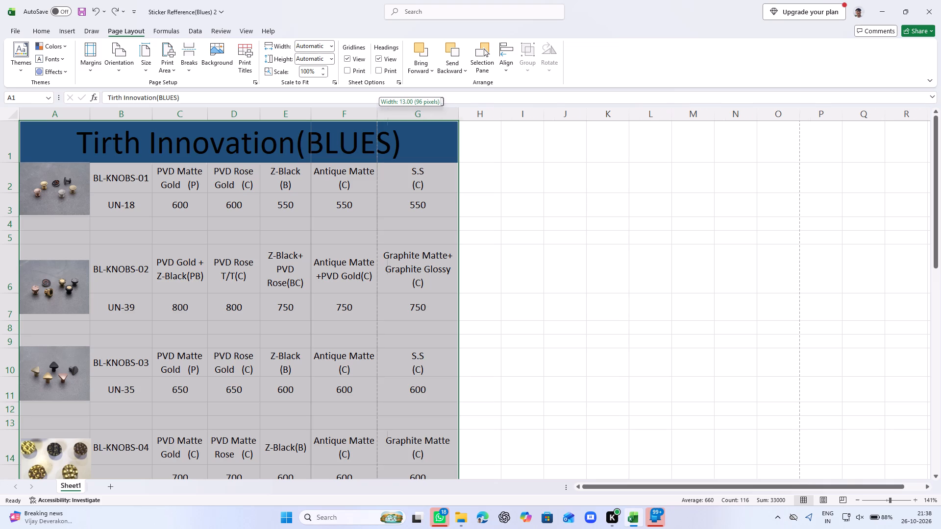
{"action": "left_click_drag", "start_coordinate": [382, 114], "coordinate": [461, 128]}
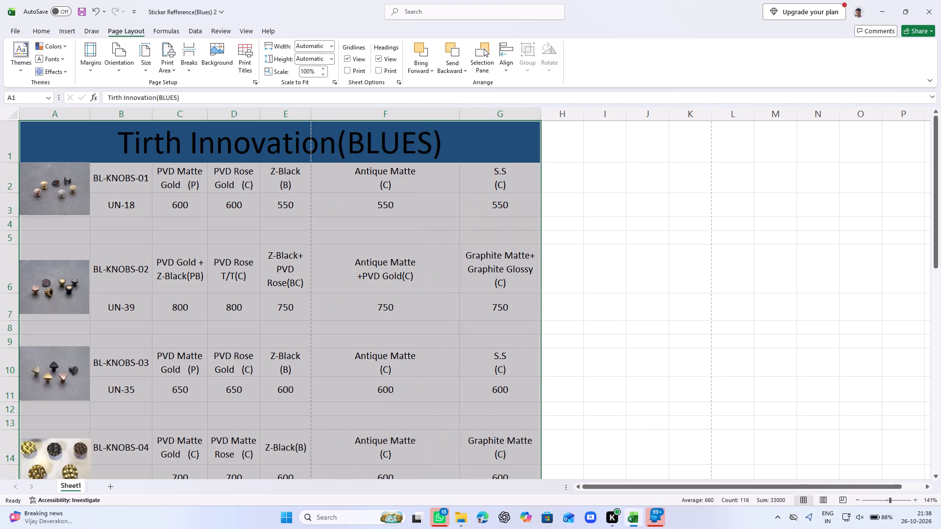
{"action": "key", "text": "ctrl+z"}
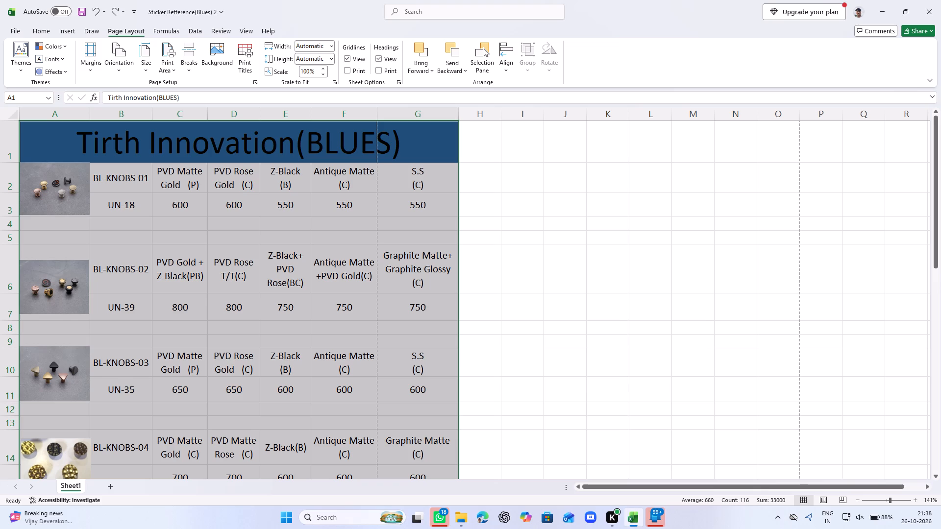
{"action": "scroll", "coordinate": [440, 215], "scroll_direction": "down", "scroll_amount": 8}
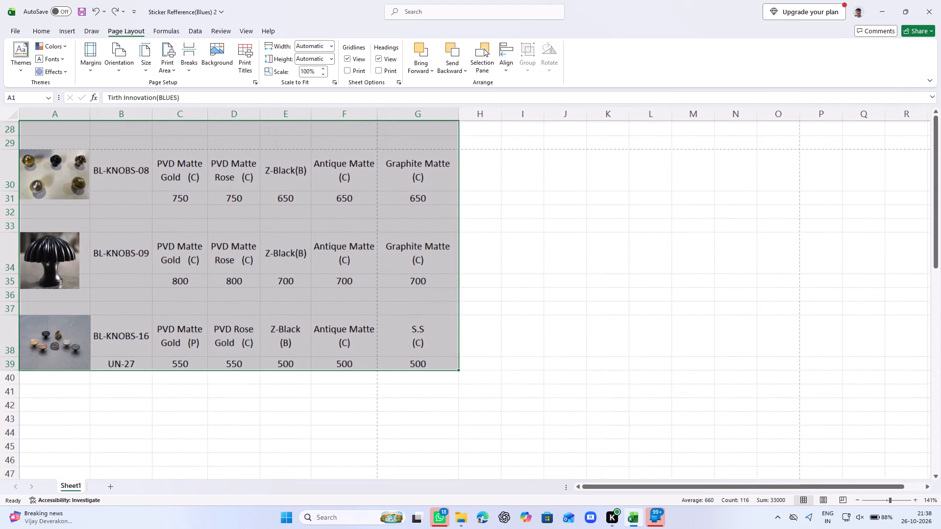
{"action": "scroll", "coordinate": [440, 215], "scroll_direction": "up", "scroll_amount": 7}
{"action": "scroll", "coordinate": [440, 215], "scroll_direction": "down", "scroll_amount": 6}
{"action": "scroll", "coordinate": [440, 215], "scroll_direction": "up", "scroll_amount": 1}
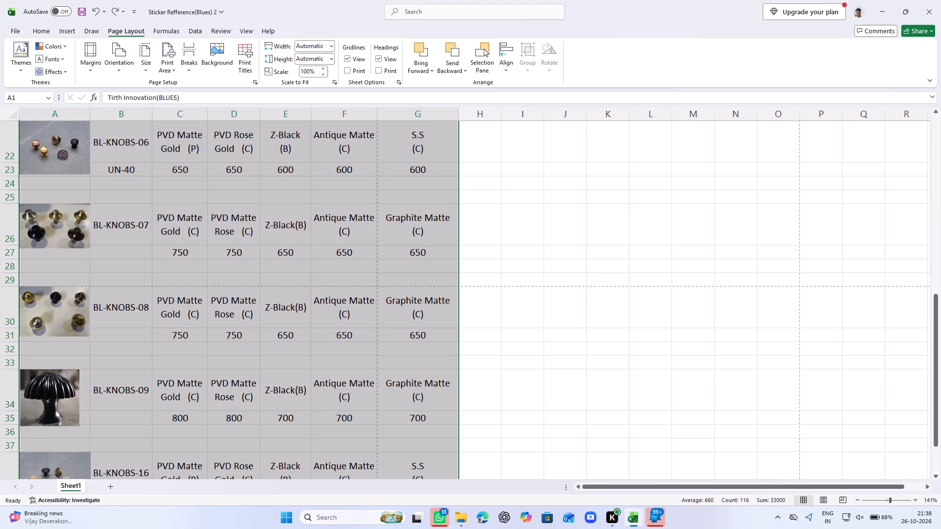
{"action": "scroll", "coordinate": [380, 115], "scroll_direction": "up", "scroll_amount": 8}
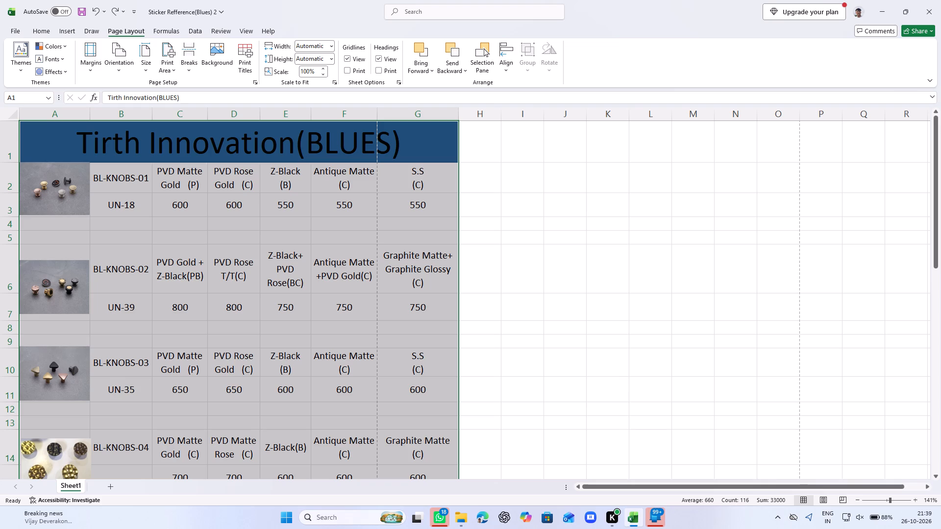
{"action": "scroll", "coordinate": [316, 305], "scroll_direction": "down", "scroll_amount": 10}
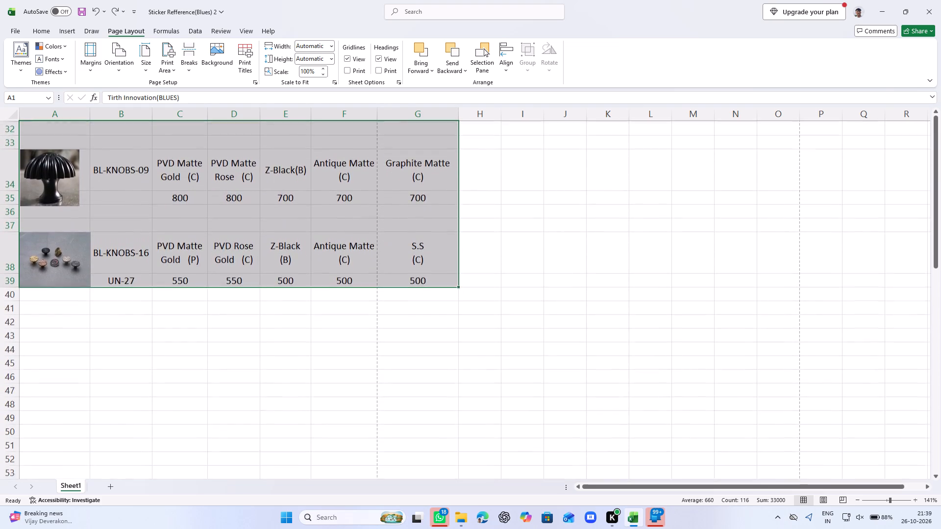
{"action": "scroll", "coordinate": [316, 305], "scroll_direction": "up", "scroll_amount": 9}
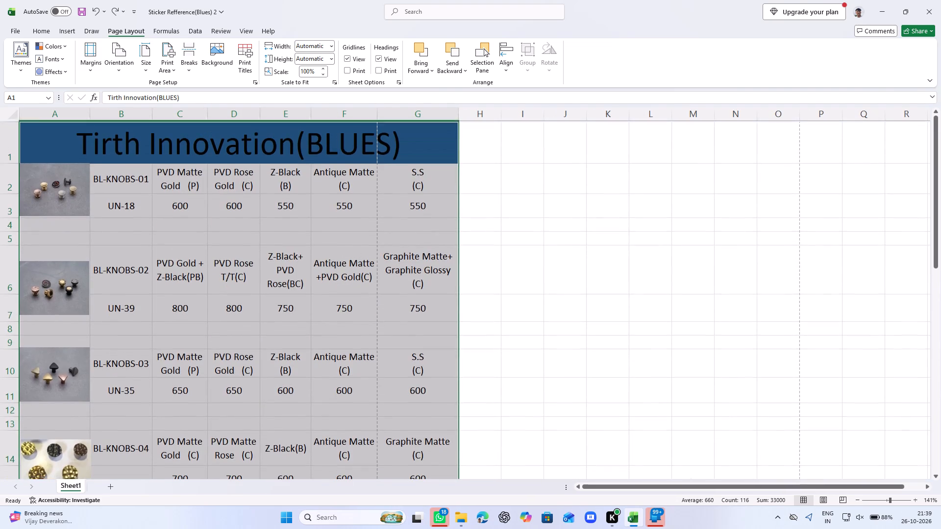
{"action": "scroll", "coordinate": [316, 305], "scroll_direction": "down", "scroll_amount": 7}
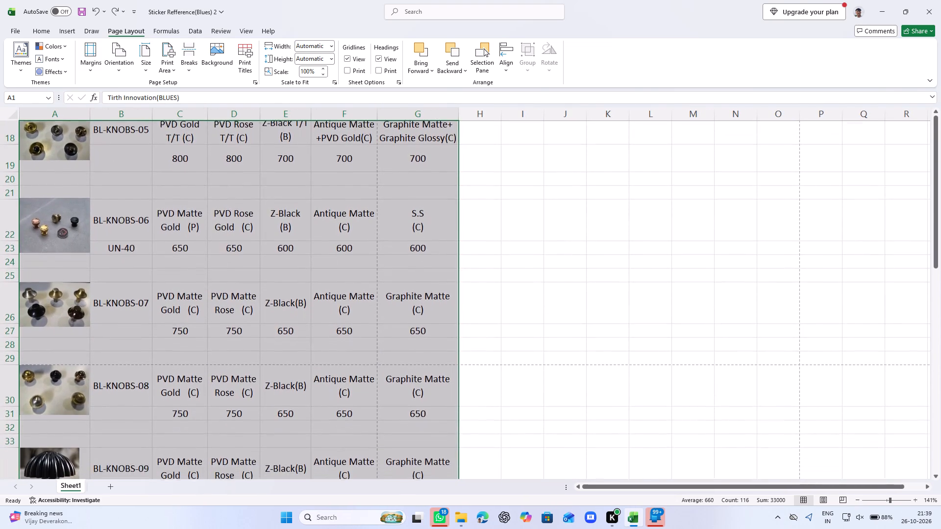
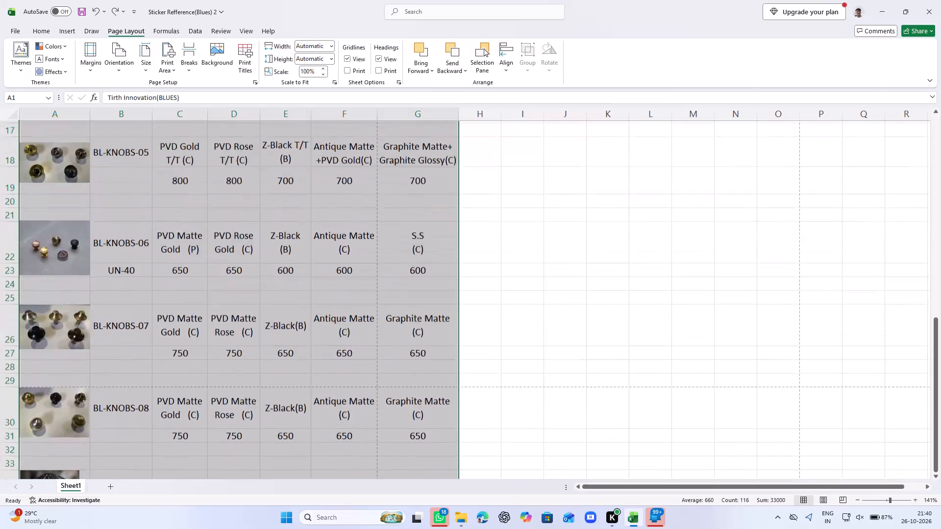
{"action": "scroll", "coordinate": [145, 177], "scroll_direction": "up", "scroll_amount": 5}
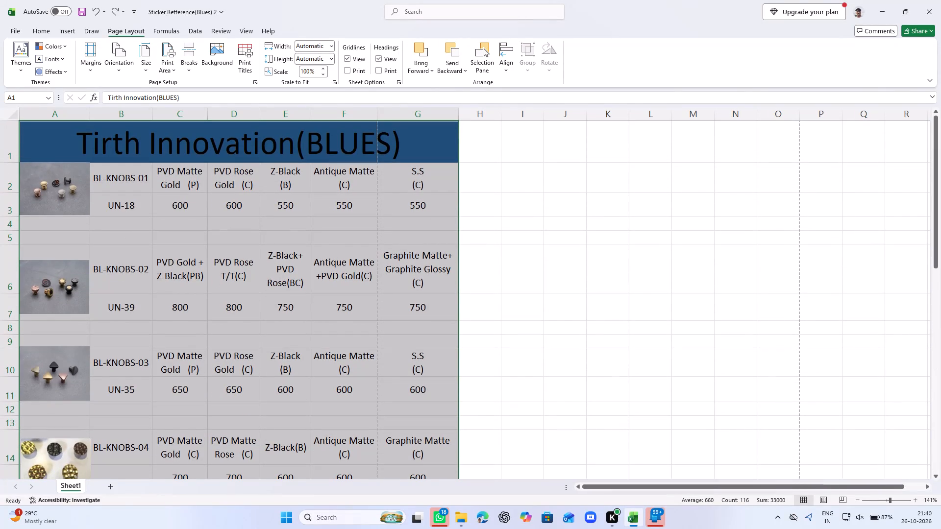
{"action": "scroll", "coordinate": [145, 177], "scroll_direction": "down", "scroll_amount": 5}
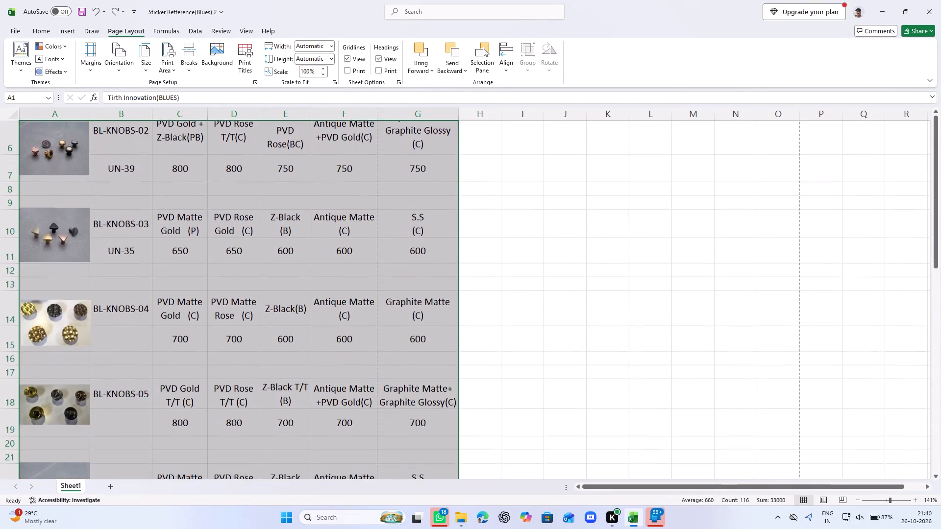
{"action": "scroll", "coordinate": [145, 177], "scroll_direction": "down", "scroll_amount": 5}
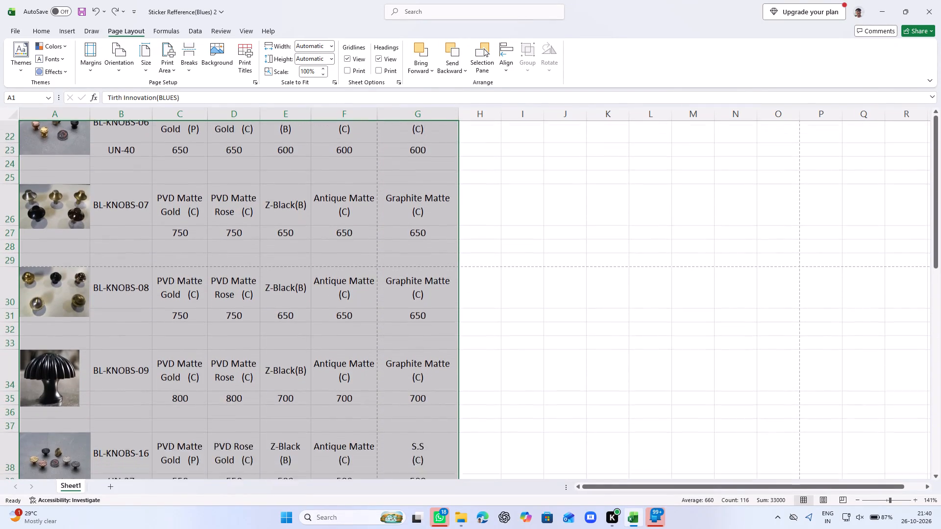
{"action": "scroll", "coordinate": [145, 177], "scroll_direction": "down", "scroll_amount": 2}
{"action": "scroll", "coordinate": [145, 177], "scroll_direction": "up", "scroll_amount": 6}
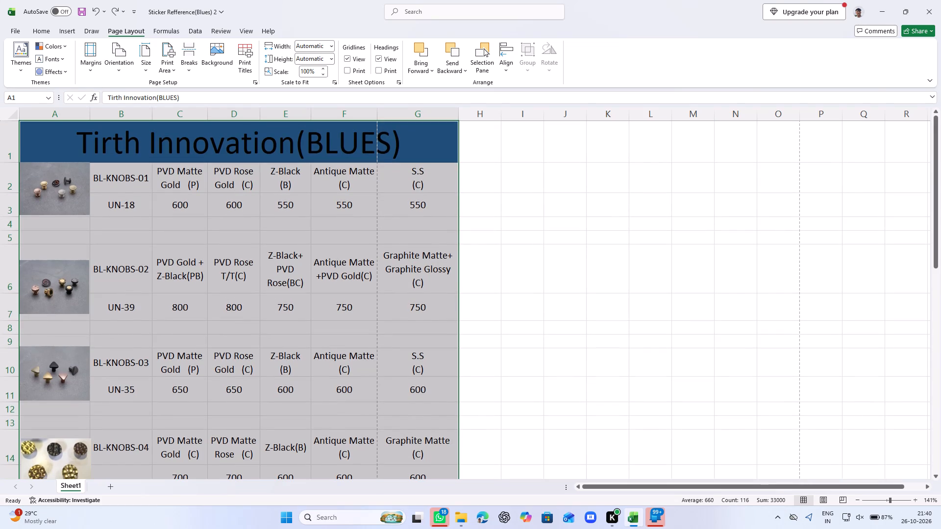
Set the print job to cover only the current selection, A1:G39, and review its pages in the print preview.
{"action": "key", "text": "ctrl+p"}
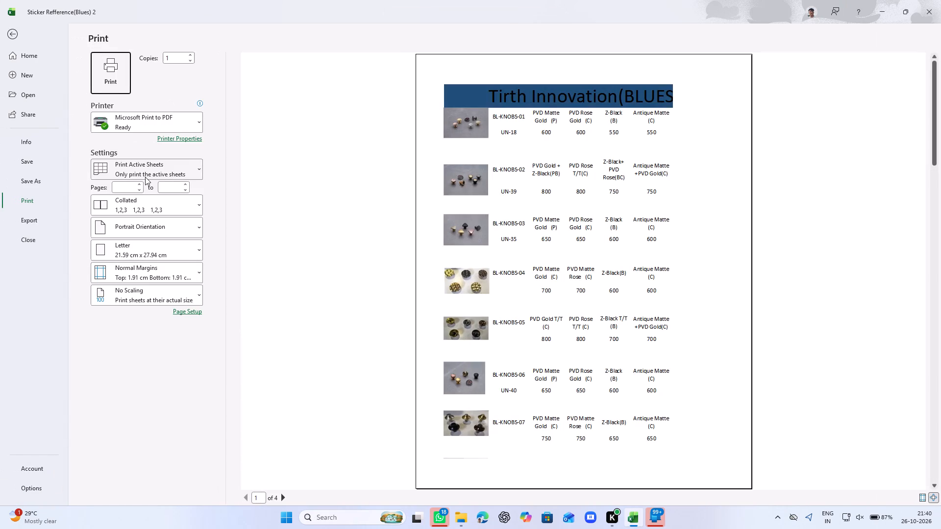
{"action": "scroll", "coordinate": [507, 199], "scroll_direction": "down", "scroll_amount": 6}
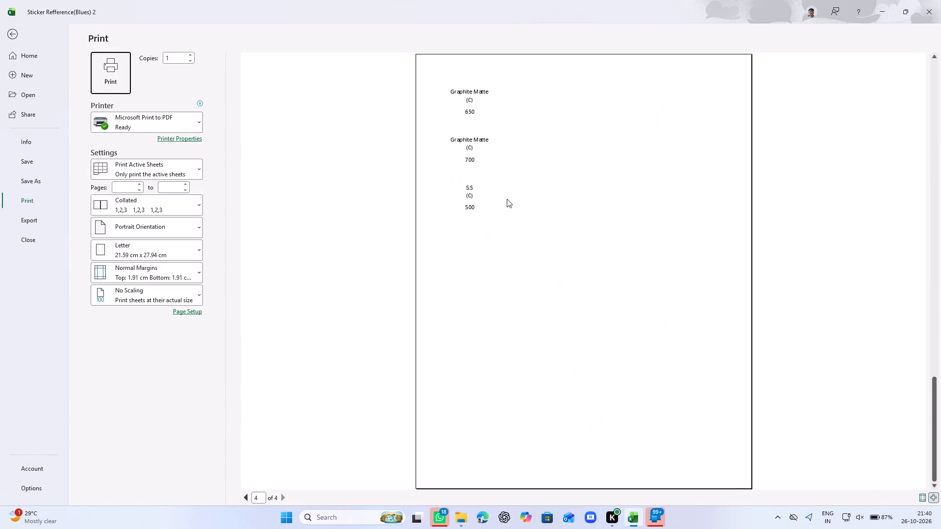
{"action": "scroll", "coordinate": [507, 199], "scroll_direction": "up", "scroll_amount": 15}
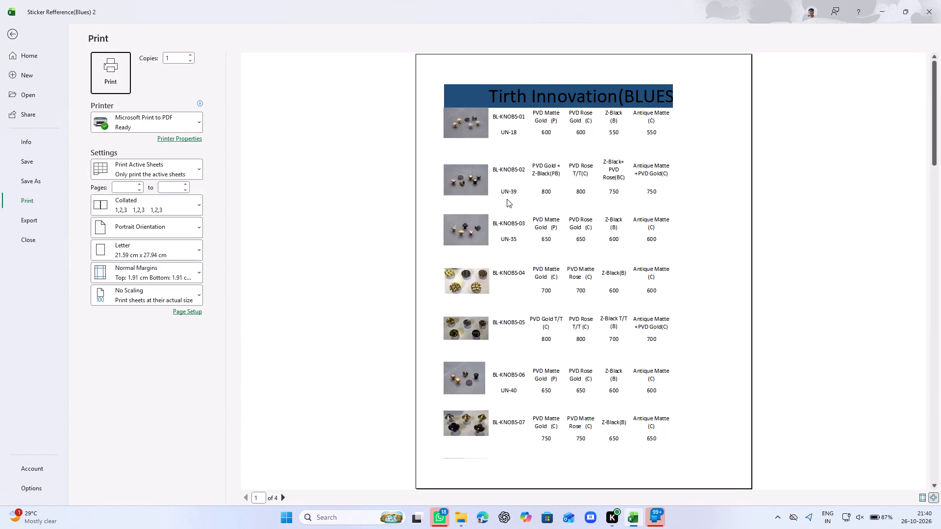
{"action": "scroll", "coordinate": [507, 199], "scroll_direction": "up", "scroll_amount": 4}
{"action": "left_click", "coordinate": [150, 171]}
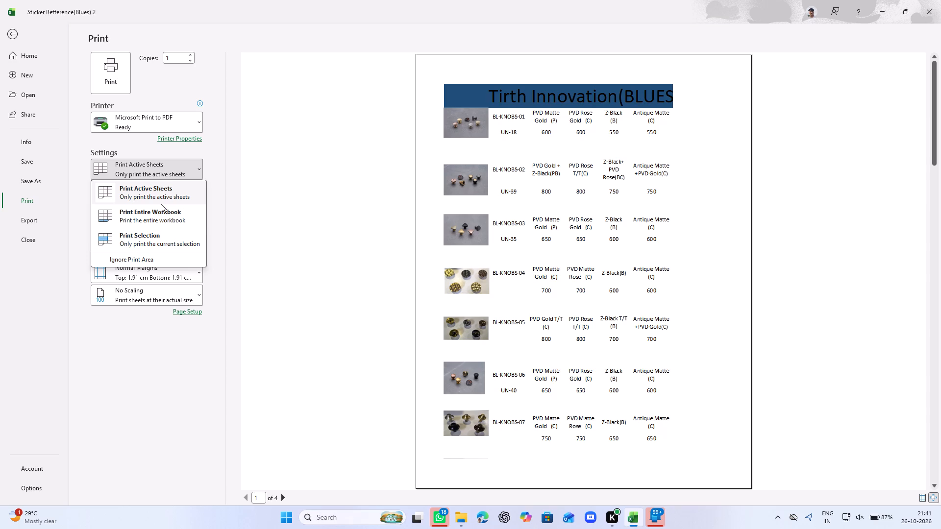
{"action": "left_click", "coordinate": [150, 234]}
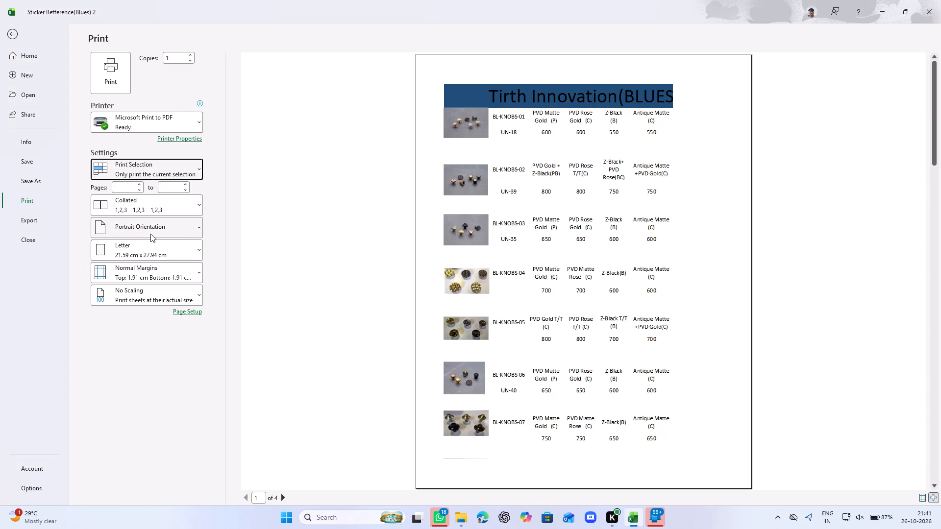
{"action": "scroll", "coordinate": [449, 318], "scroll_direction": "up", "scroll_amount": 3}
{"action": "scroll", "coordinate": [597, 341], "scroll_direction": "down", "scroll_amount": 10}
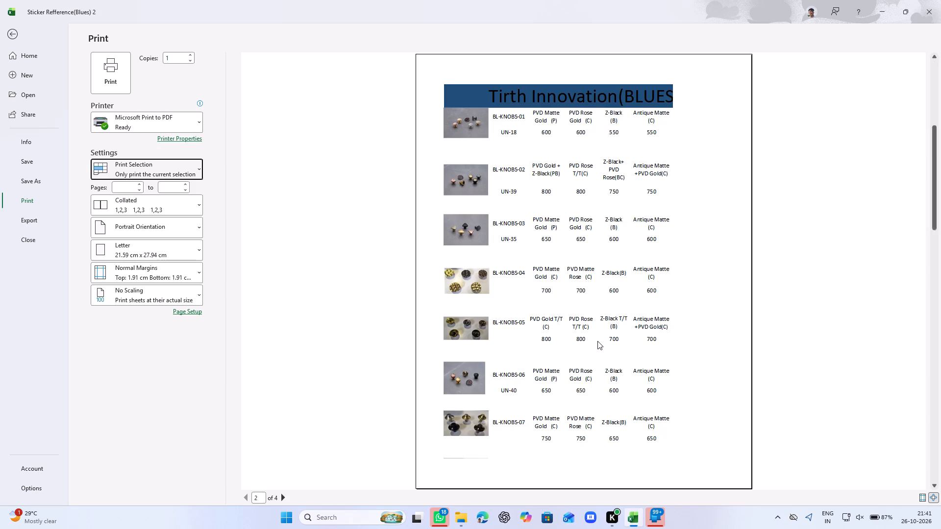
{"action": "scroll", "coordinate": [597, 341], "scroll_direction": "down", "scroll_amount": 13}
{"action": "scroll", "coordinate": [597, 341], "scroll_direction": "up", "scroll_amount": 8}
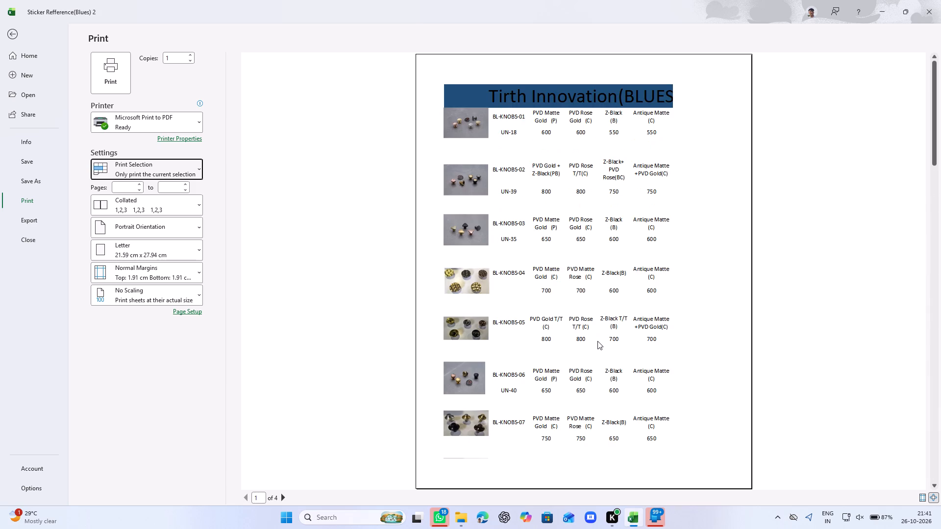
{"action": "scroll", "coordinate": [597, 341], "scroll_direction": "down", "scroll_amount": 4}
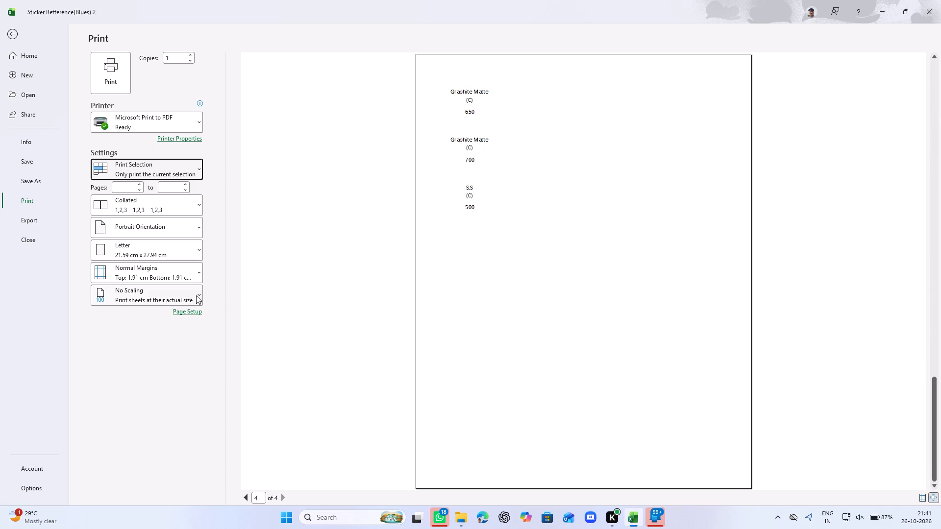
Scale the printout with Fit Sheet on One Page and check the table's layout in the preview.
{"action": "left_click", "coordinate": [175, 293]}
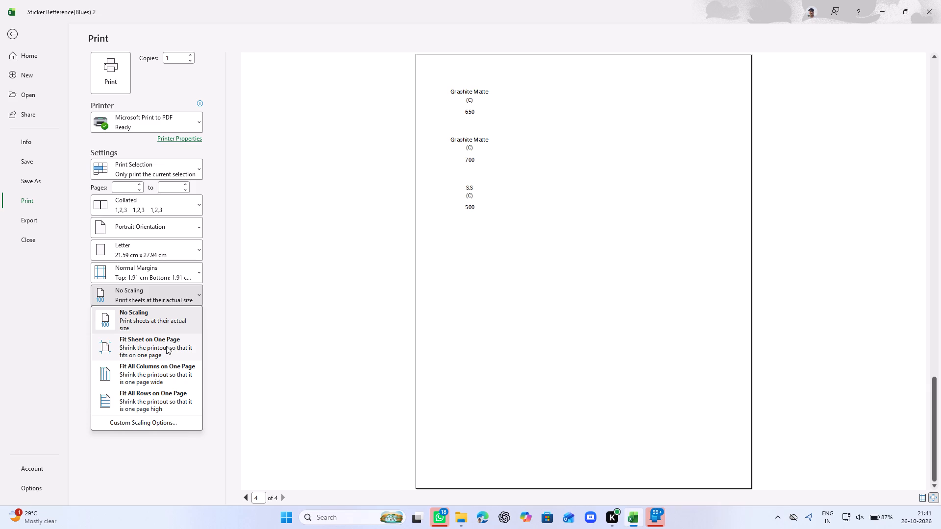
{"action": "left_click", "coordinate": [166, 346]}
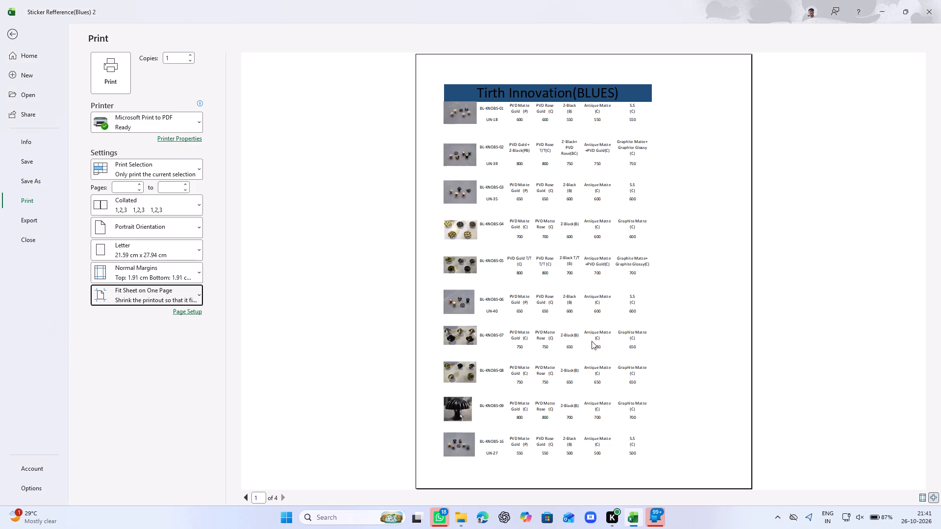
{"action": "scroll", "coordinate": [597, 342], "scroll_direction": "down", "scroll_amount": 6}
{"action": "left_click", "coordinate": [819, 275]}
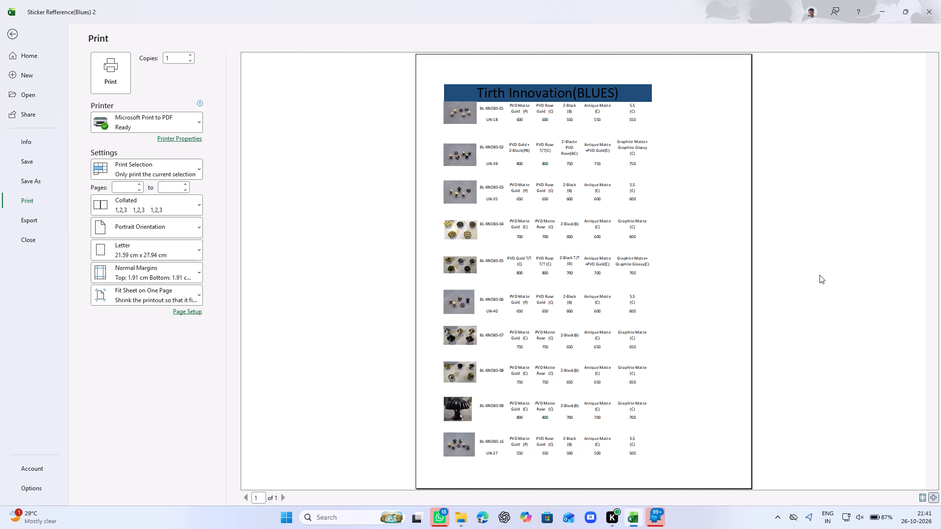
{"action": "scroll", "coordinate": [819, 275], "scroll_direction": "down", "scroll_amount": 3}
Print with Microsoft Print to PDF, choosing the Tirth Innovation folder inside MP on drive D as the output location.
{"action": "left_click", "coordinate": [123, 83]}
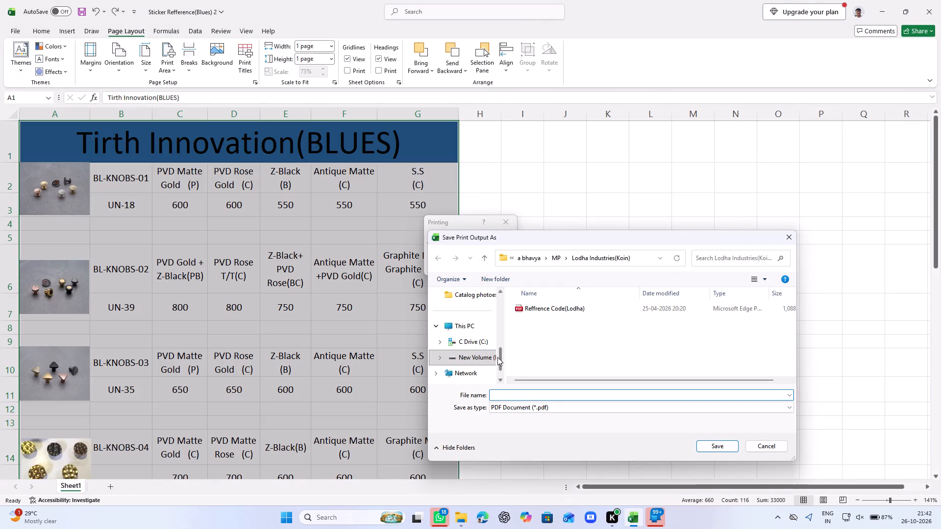
{"action": "left_click", "coordinate": [469, 354]}
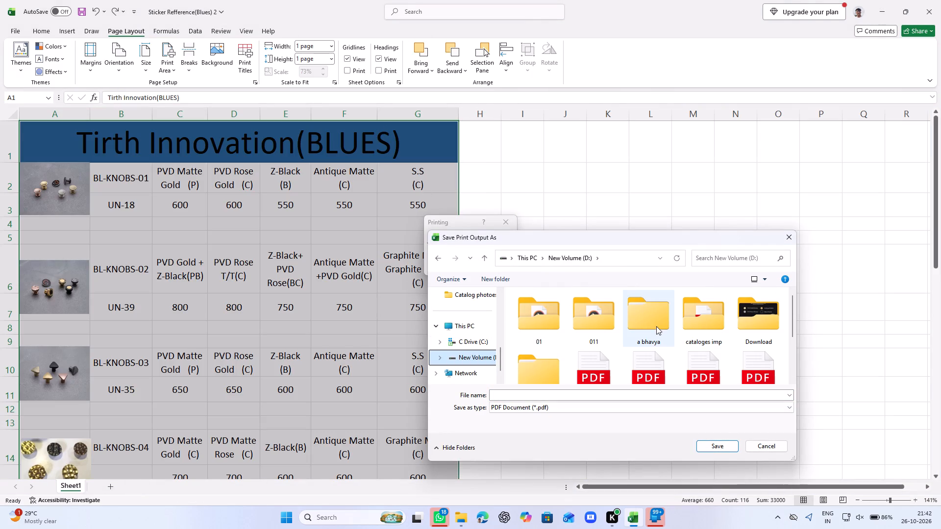
{"action": "double_click", "coordinate": [656, 326]}
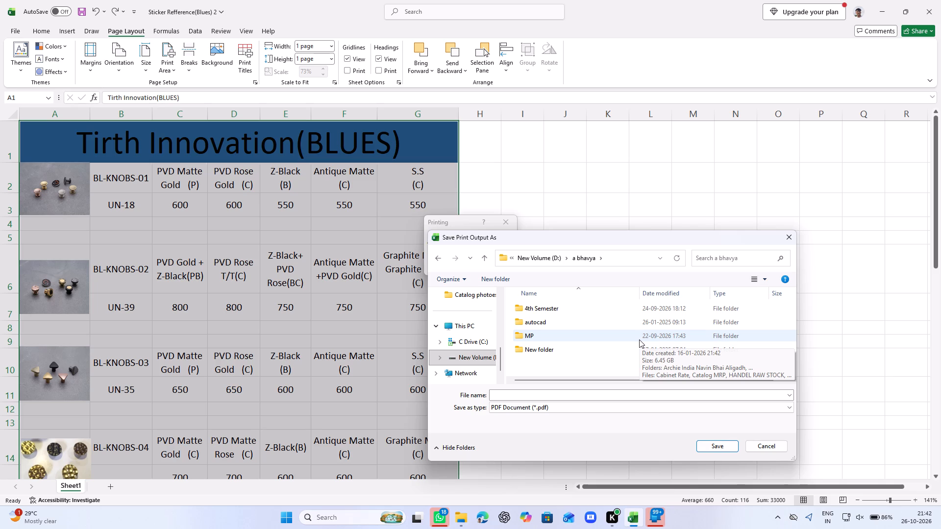
{"action": "double_click", "coordinate": [639, 339]}
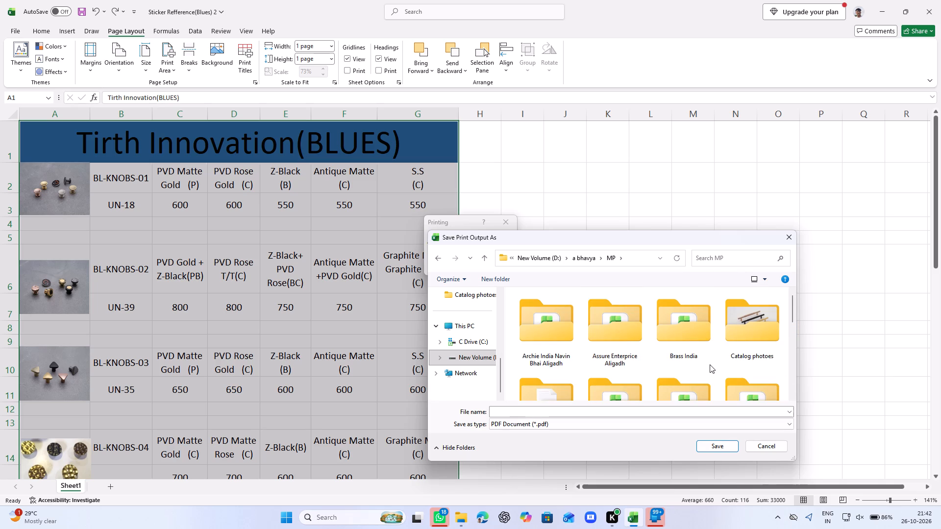
{"action": "scroll", "coordinate": [710, 364], "scroll_direction": "down", "scroll_amount": 4}
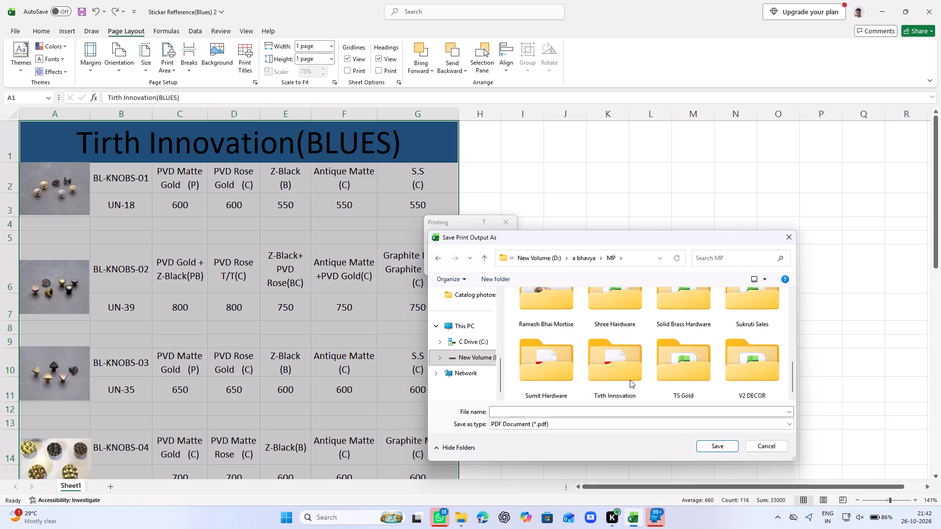
{"action": "double_click", "coordinate": [628, 380]}
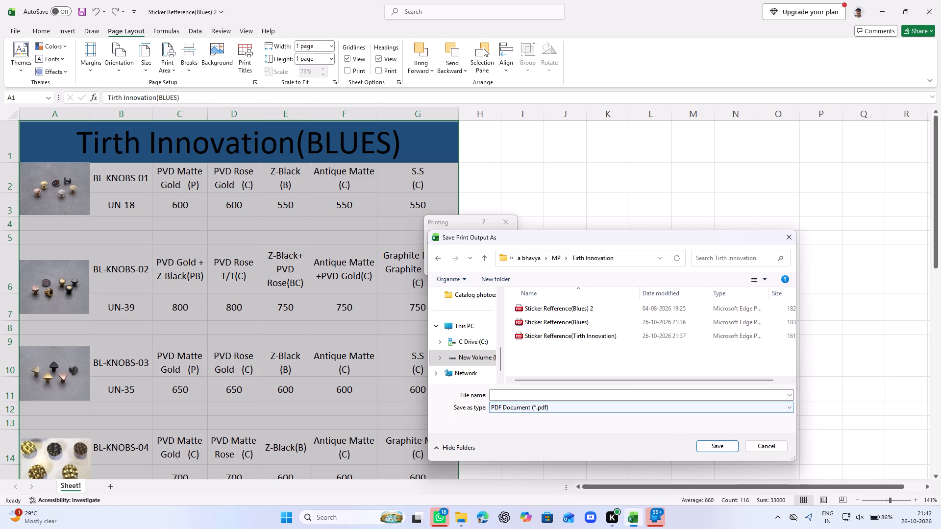
Name the PDF output Tirth Innovation Code Reffrence and save it.
{"action": "left_click", "coordinate": [595, 396]}
{"action": "type", "text": "Tirth"}
{"action": "key", "text": "space"}
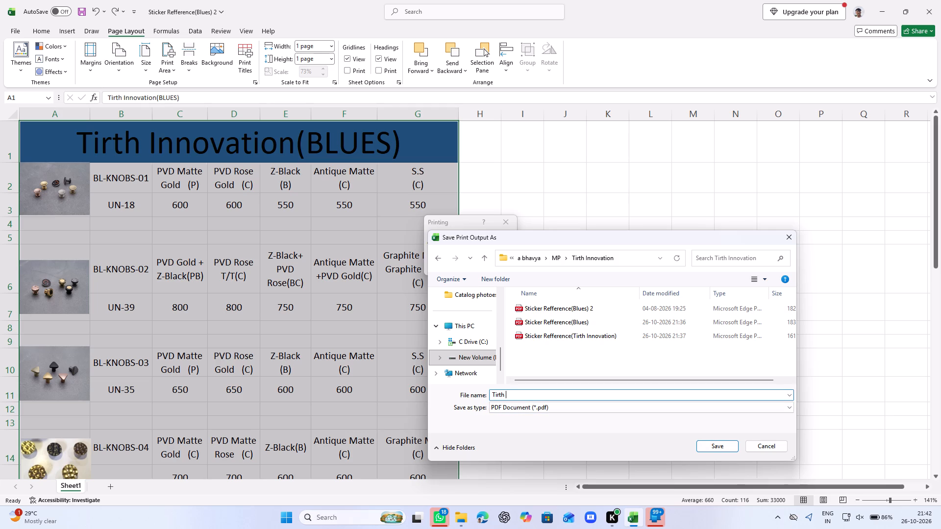
{"action": "type", "text": "Innovation"}
{"action": "key", "text": "space"}
{"action": "key", "text": "shift+c"}
{"action": "key", "text": "o"}
{"action": "type", "text": "de"}
{"action": "key", "text": "space"}
{"action": "type", "text": "Reffre"}
{"action": "type", "text": "nce"}
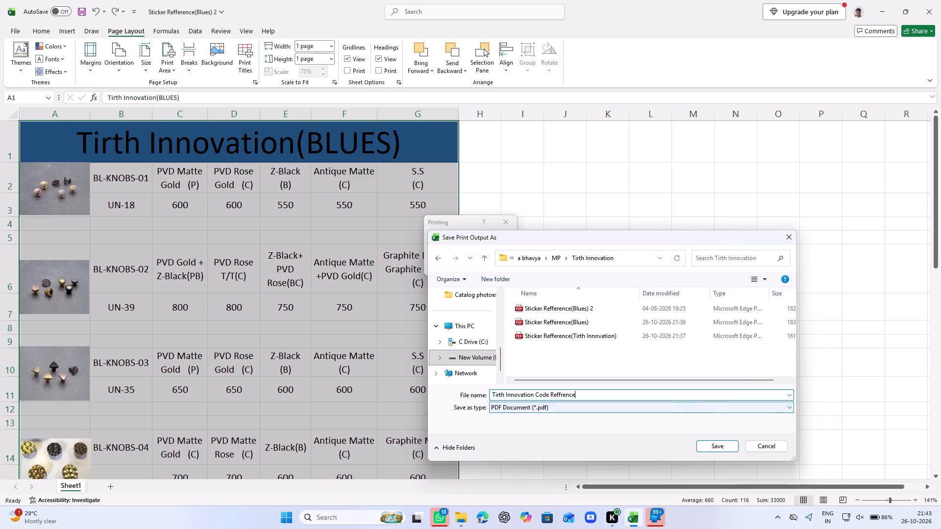
{"action": "left_click", "coordinate": [717, 442]}
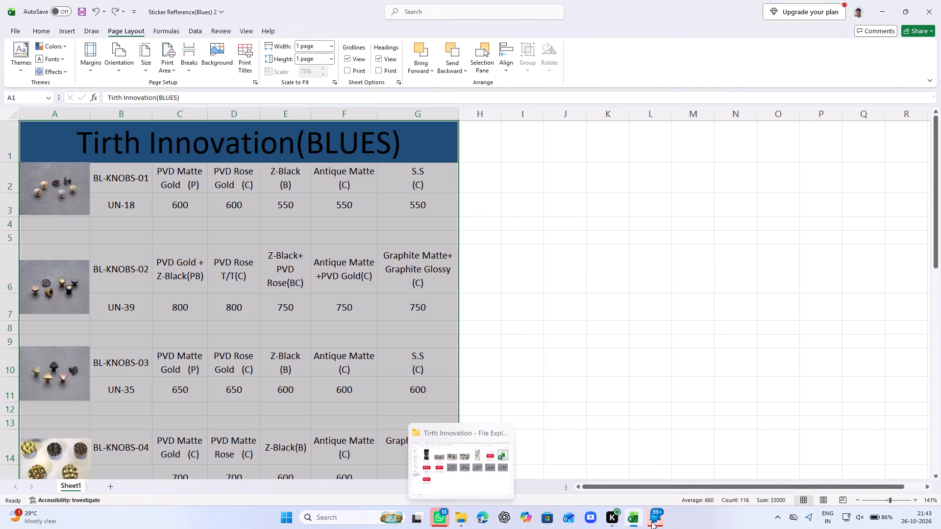
Open the Tirth Innovation Code Reffrence PDF from its folder, check its finish columns and knob rows, and close it.
{"action": "left_click", "coordinate": [458, 524]}
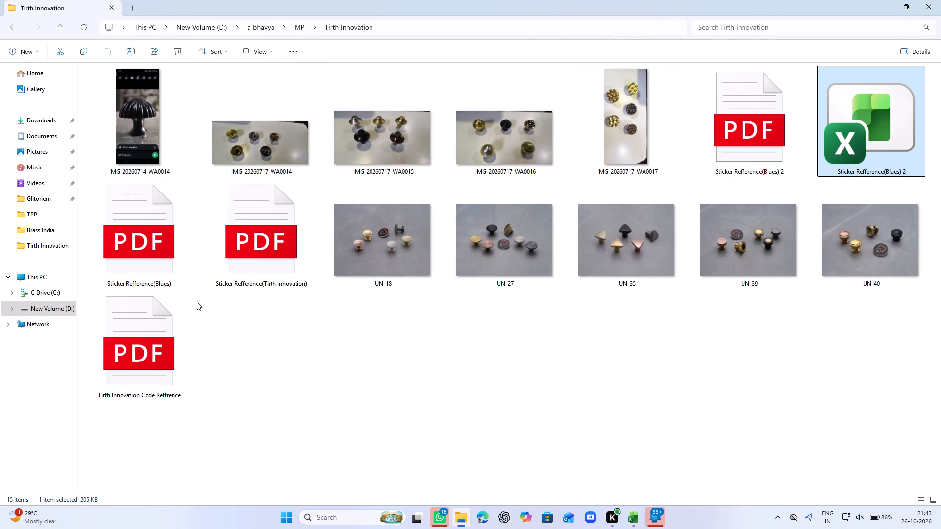
{"action": "double_click", "coordinate": [170, 317]}
{"action": "scroll", "coordinate": [170, 317], "scroll_direction": "down", "scroll_amount": 1}
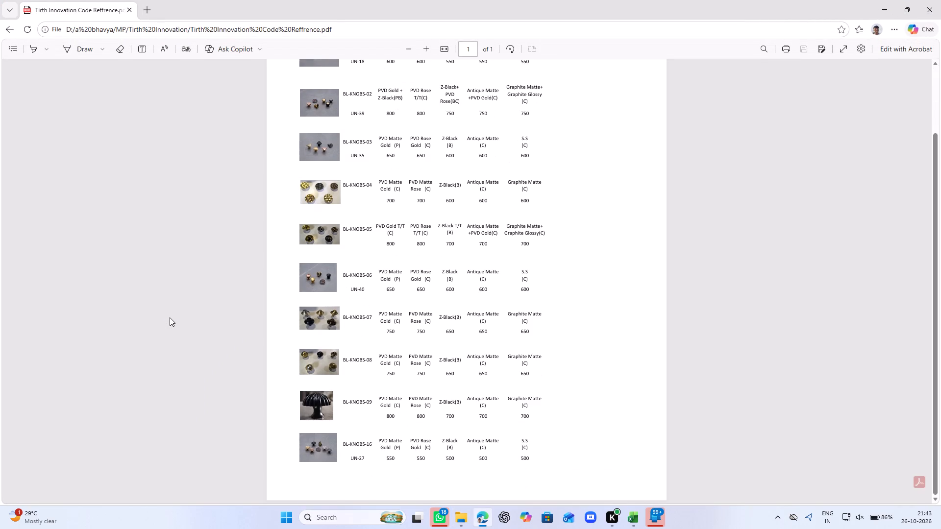
{"action": "scroll", "coordinate": [170, 317], "scroll_direction": "down", "scroll_amount": 2}
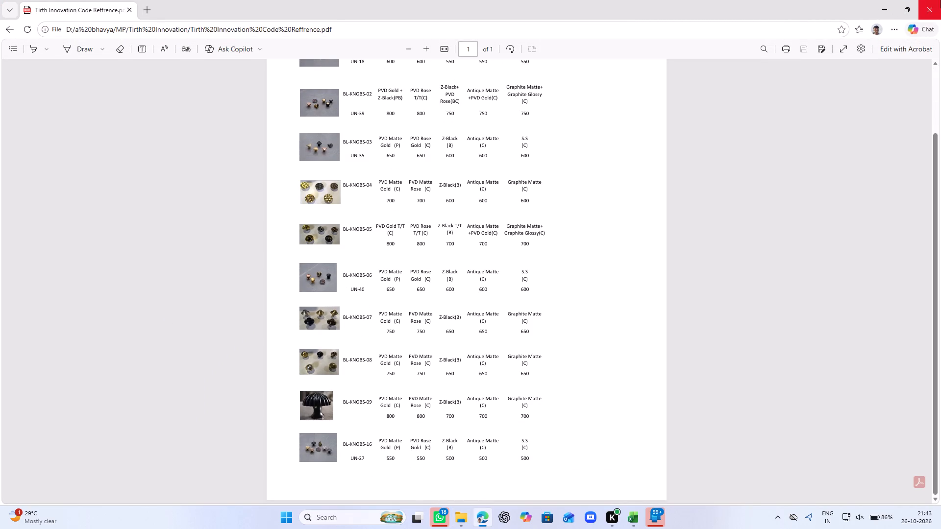
{"action": "left_click", "coordinate": [940, 0]}
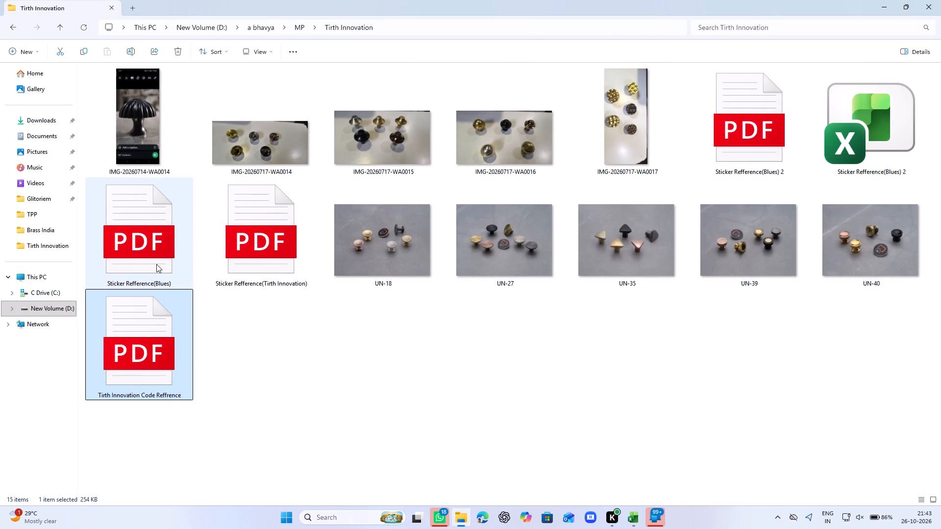
Inspect the older Sticker Refference(Blues) PDF in the Tirth Innovation folder, close it and delete the file.
{"action": "double_click", "coordinate": [156, 264]}
{"action": "scroll", "coordinate": [156, 264], "scroll_direction": "down", "scroll_amount": 8}
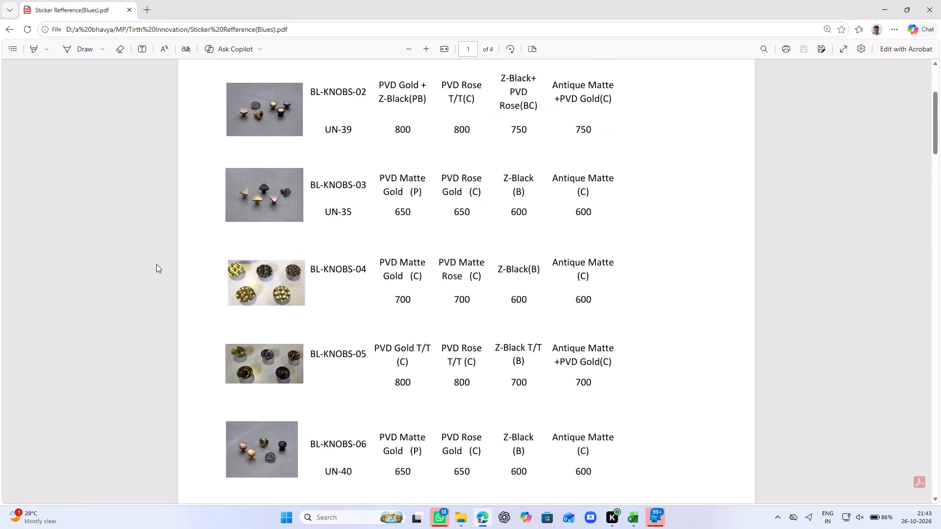
{"action": "scroll", "coordinate": [156, 264], "scroll_direction": "down", "scroll_amount": 5}
{"action": "left_click", "coordinate": [940, 0]}
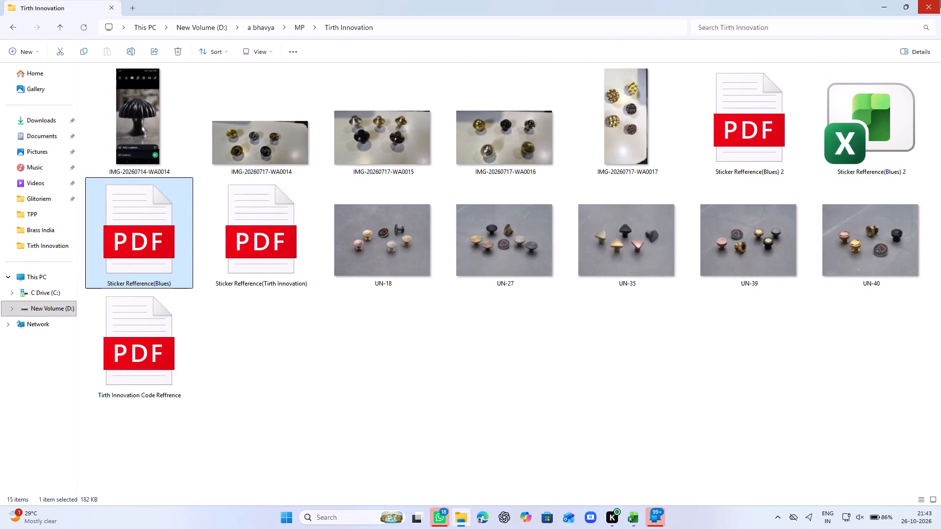
{"action": "key", "text": "Delete"}
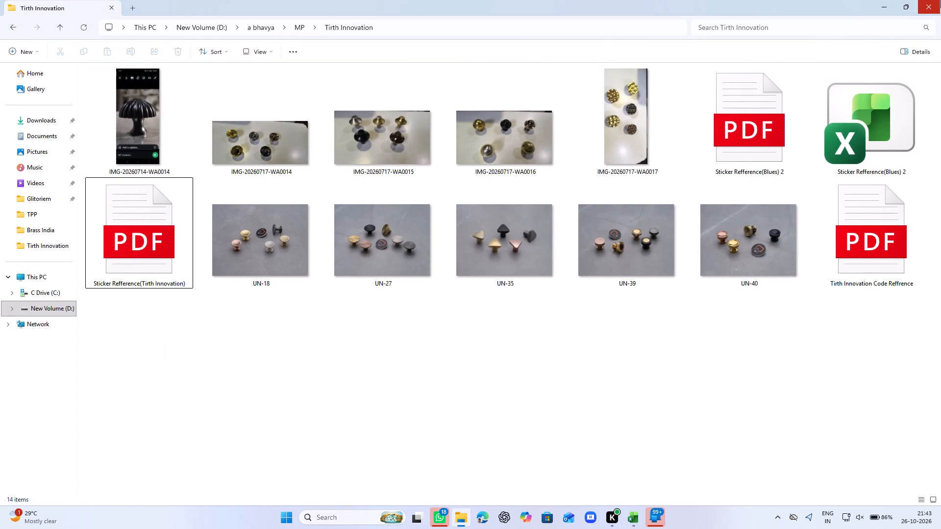
Open the Sticker Refference(Blues) 2 PDF to check its knob table, and close it.
{"action": "double_click", "coordinate": [737, 156]}
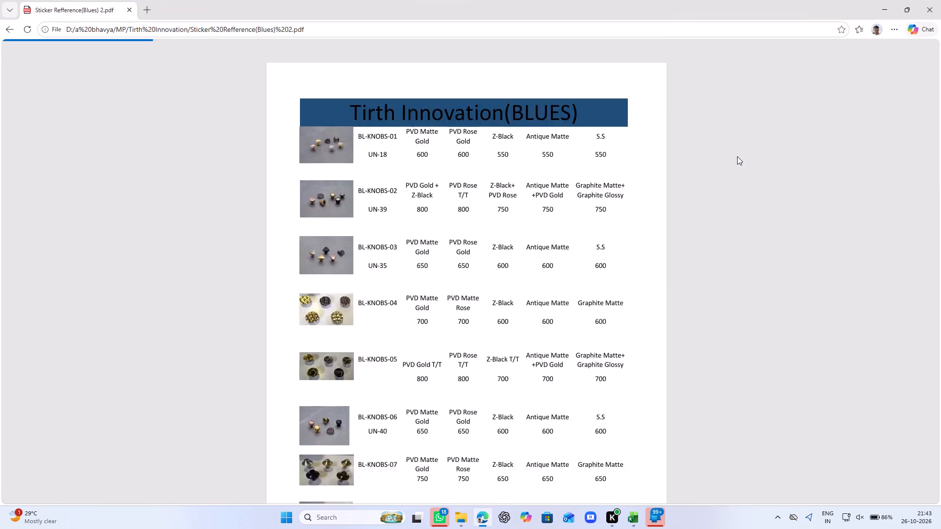
{"action": "left_click", "coordinate": [940, 0]}
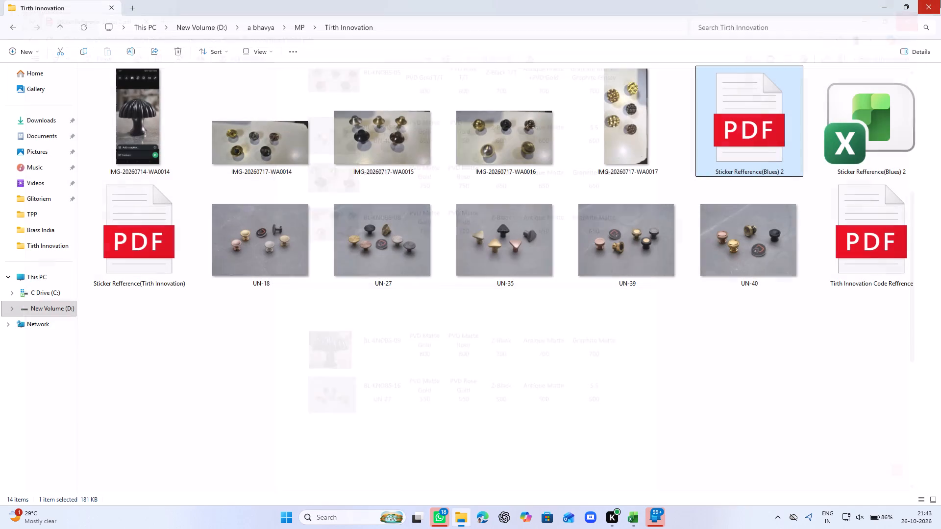
Delete the Tirth Innovation Code Reffrence PDF from the Tirth Innovation folder.
{"action": "left_click", "coordinate": [890, 206]}
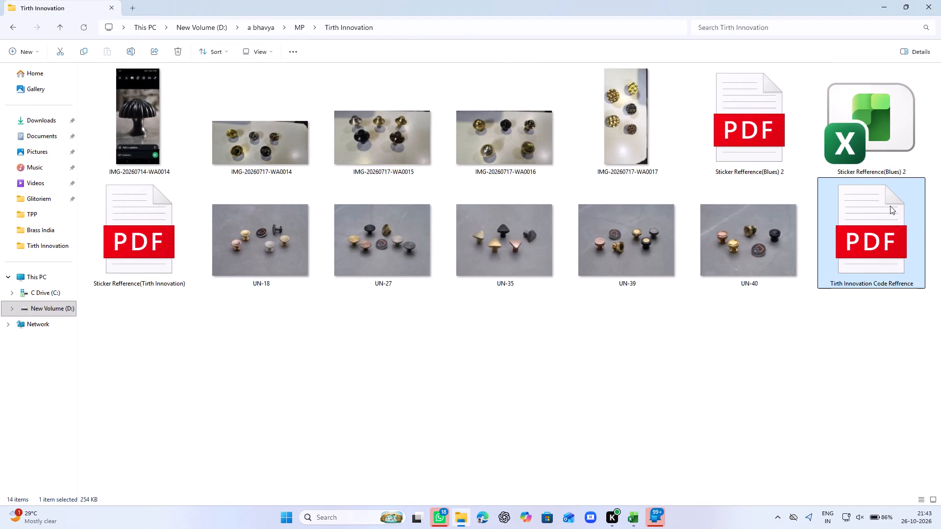
{"action": "key", "text": "Delete"}
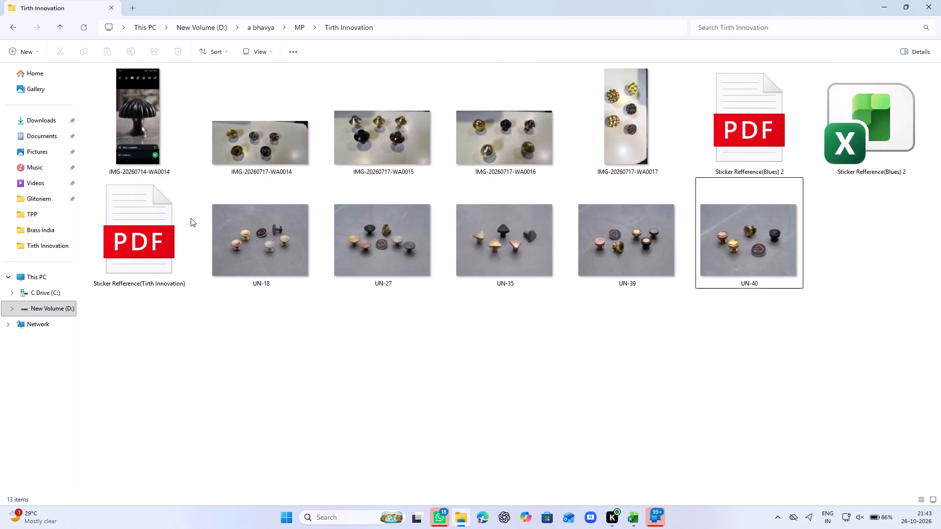
Copy the Sticker Refference(Tirth Innovation) PDF from the Tirth Innovation folder.
{"action": "left_click", "coordinate": [191, 218]}
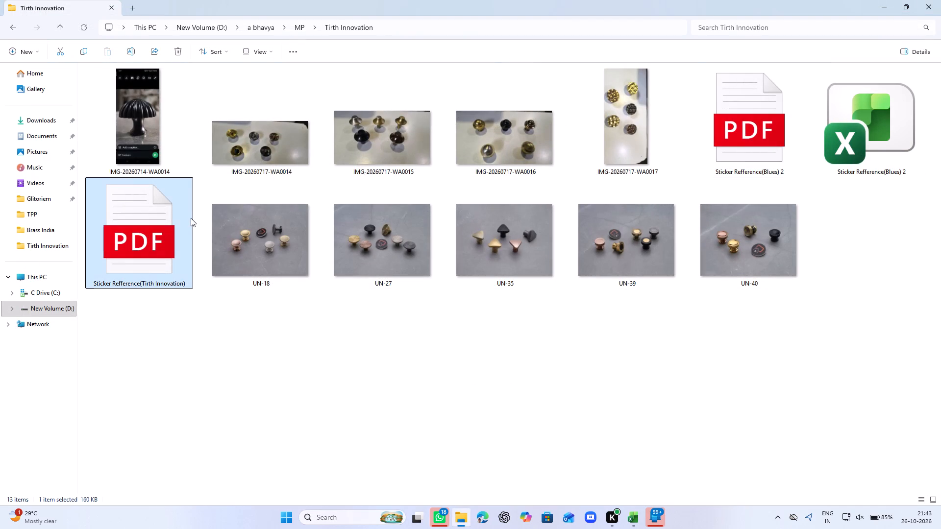
{"action": "key", "text": "ctrl+c"}
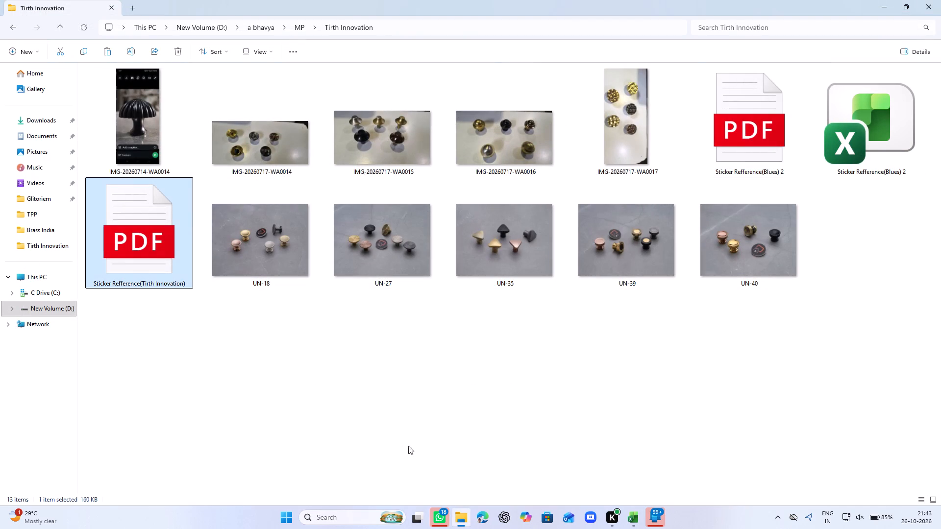
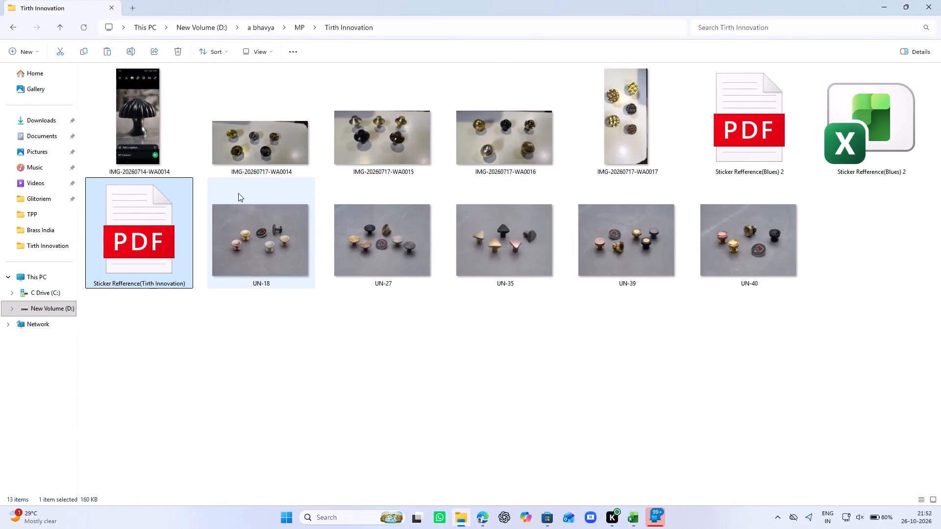
Open the Sticker Refference(Tirth Innovation) PDF and check its table of knob codes, finishes and prices.
{"action": "double_click", "coordinate": [172, 217]}
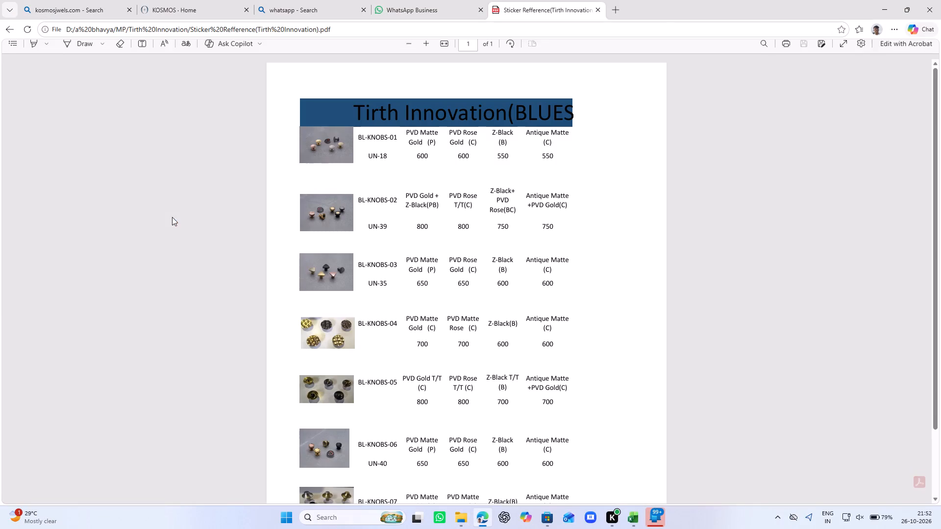
{"action": "scroll", "coordinate": [427, 200], "scroll_direction": "down", "scroll_amount": 6}
{"action": "scroll", "coordinate": [427, 200], "scroll_direction": "up", "scroll_amount": 7}
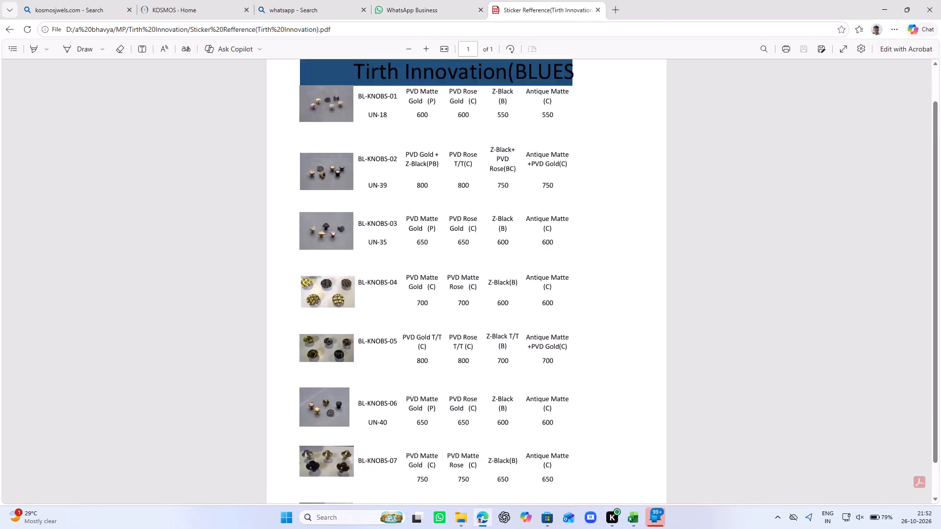
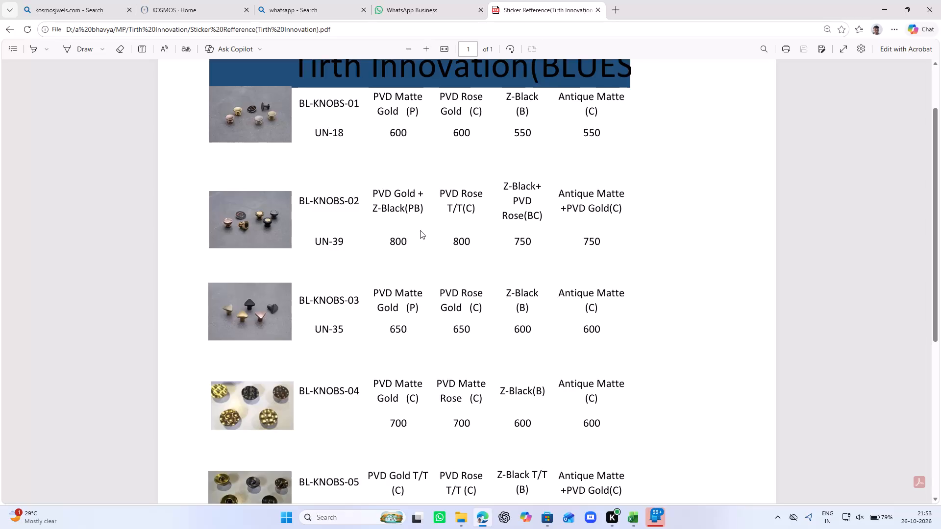
Review the knob rows from BL-KNOBS-01 to BL-KNOBS-07 in the Sticker Refference(Tirth Innovation) PDF and close it.
{"action": "scroll", "coordinate": [420, 230], "scroll_direction": "left", "scroll_amount": 6}
{"action": "scroll", "coordinate": [420, 230], "scroll_direction": "down", "scroll_amount": 3}
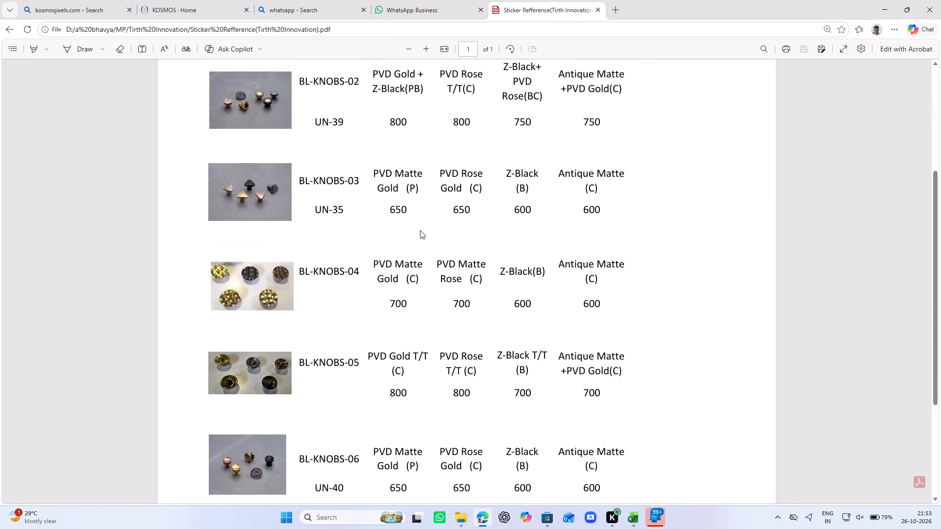
{"action": "scroll", "coordinate": [420, 230], "scroll_direction": "up", "scroll_amount": 6}
{"action": "scroll", "coordinate": [420, 230], "scroll_direction": "down", "scroll_amount": 3}
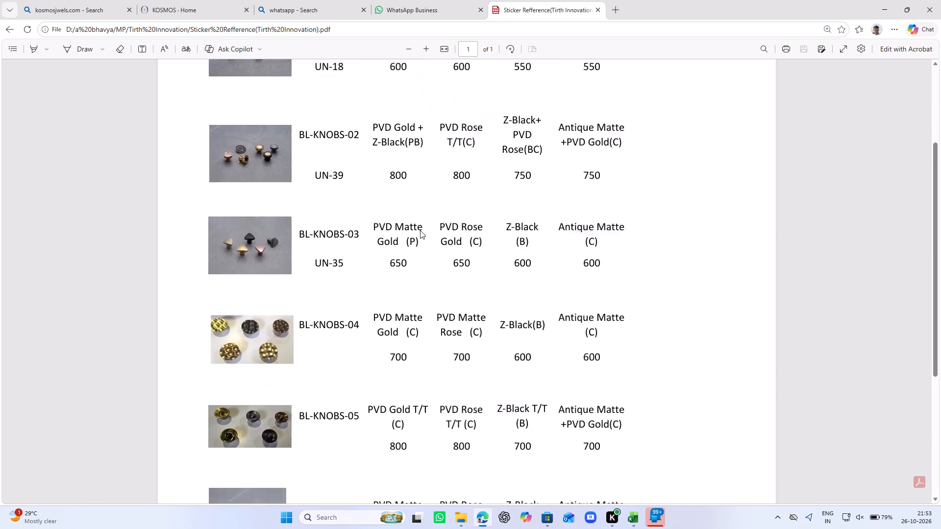
{"action": "scroll", "coordinate": [420, 230], "scroll_direction": "down", "scroll_amount": 9}
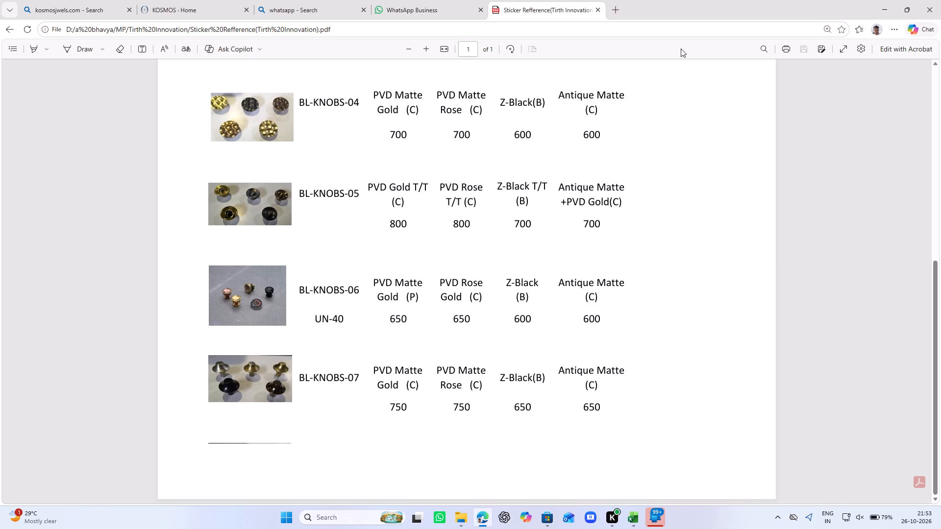
{"action": "scroll", "coordinate": [681, 48], "scroll_direction": "down", "scroll_amount": 8}
{"action": "scroll", "coordinate": [681, 48], "scroll_direction": "up", "scroll_amount": 18}
{"action": "scroll", "coordinate": [594, 210], "scroll_direction": "up", "scroll_amount": 12}
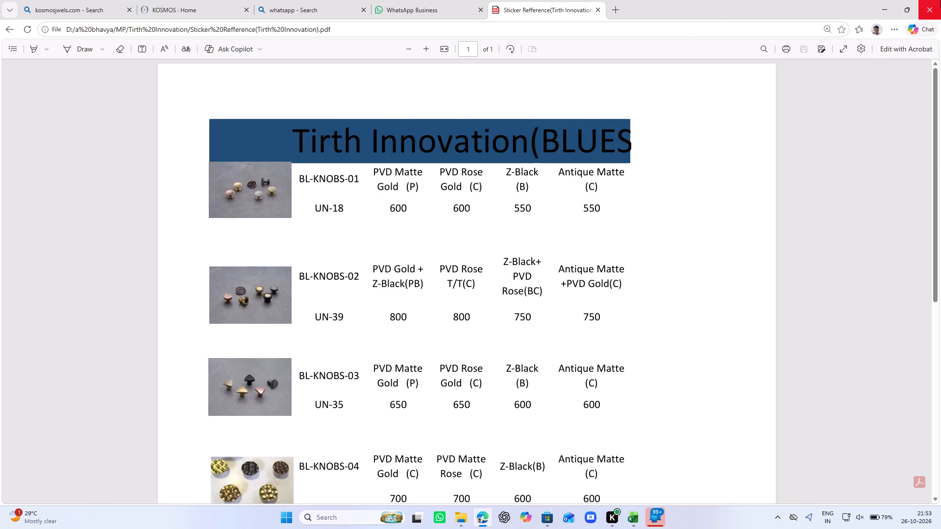
{"action": "left_click", "coordinate": [940, 0]}
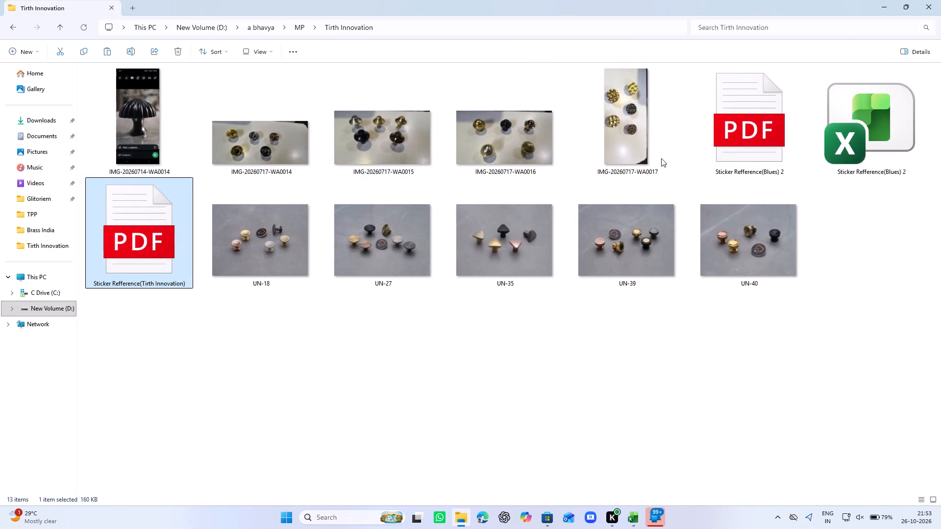
Open the Sticker Refference(Tirth Innovation) and Sticker Refference(Blues) 2 PDFs one after the other to compare their contents, closing each.
{"action": "double_click", "coordinate": [153, 215]}
{"action": "scroll", "coordinate": [153, 215], "scroll_direction": "down", "scroll_amount": 8}
{"action": "scroll", "coordinate": [153, 215], "scroll_direction": "up", "scroll_amount": 11}
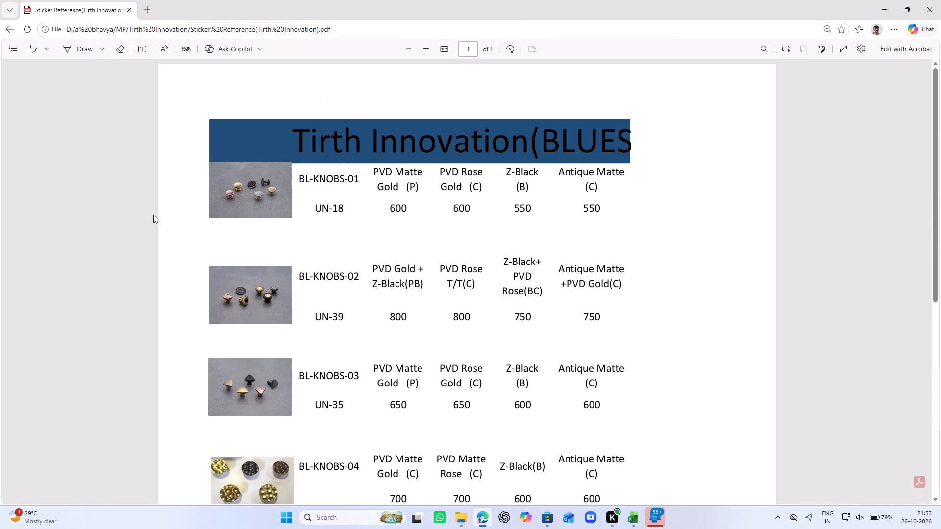
{"action": "left_click", "coordinate": [940, 0]}
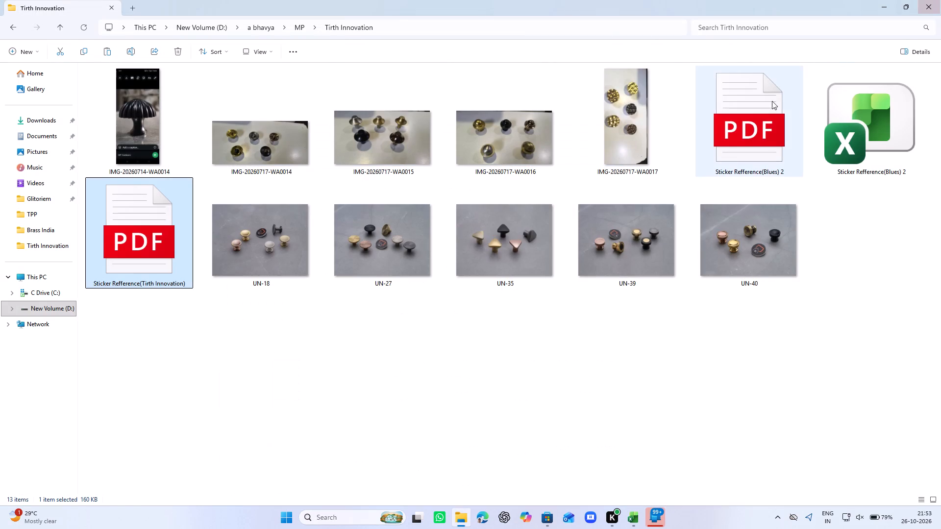
{"action": "double_click", "coordinate": [769, 106]}
{"action": "scroll", "coordinate": [769, 106], "scroll_direction": "down", "scroll_amount": 5}
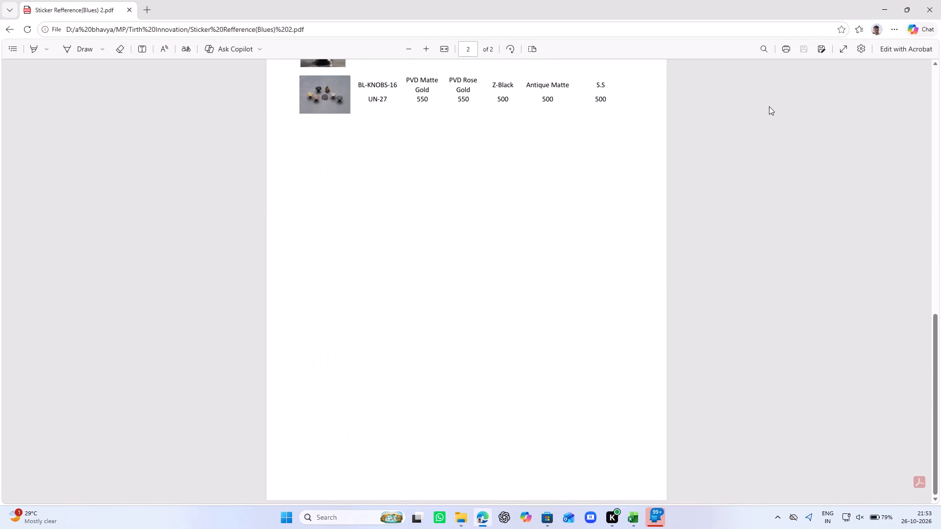
{"action": "left_click", "coordinate": [940, 0]}
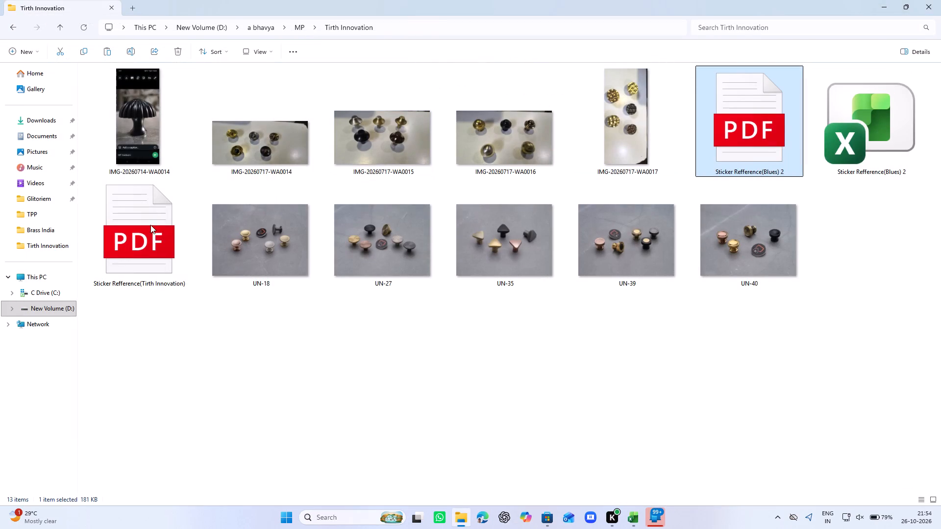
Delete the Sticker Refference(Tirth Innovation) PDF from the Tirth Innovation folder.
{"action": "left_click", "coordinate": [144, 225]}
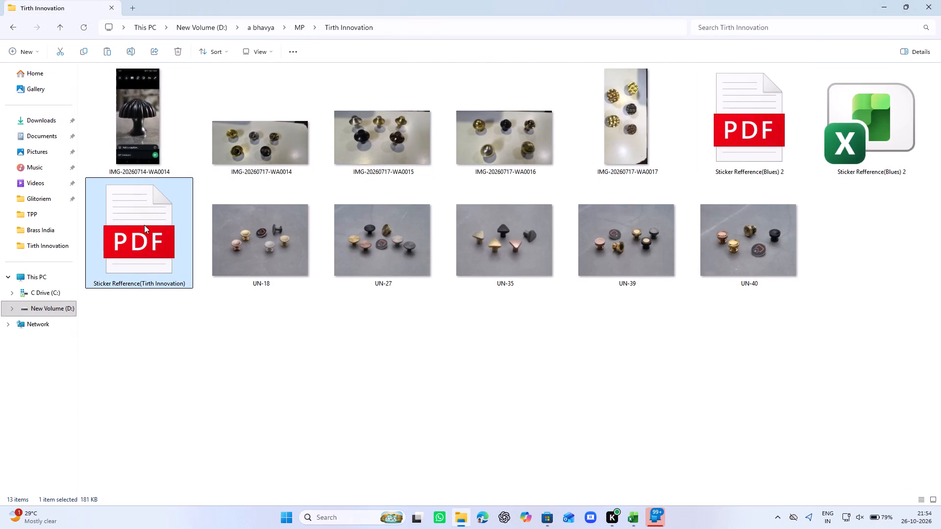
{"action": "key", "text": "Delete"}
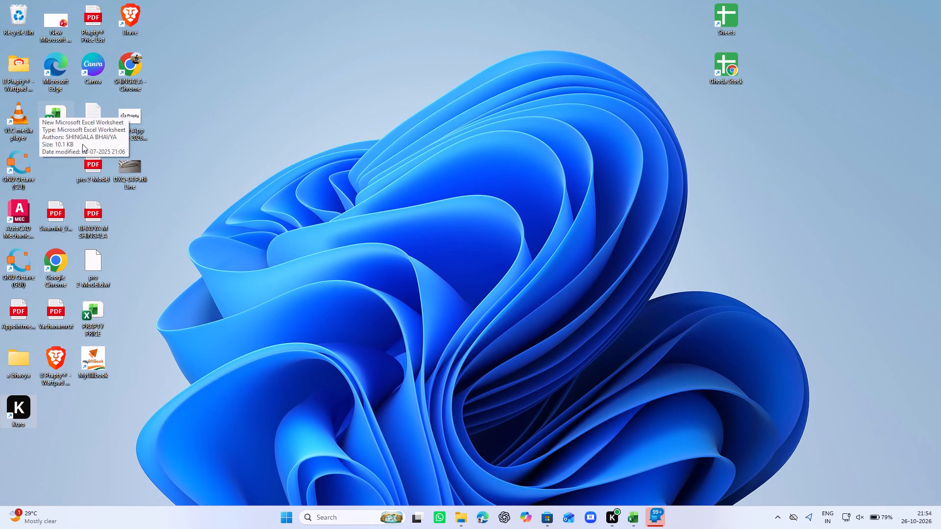
Restore the deleted Tirth Innovation Code Reffrence PDF from the Recycle Bin.
{"action": "double_click", "coordinate": [13, 25]}
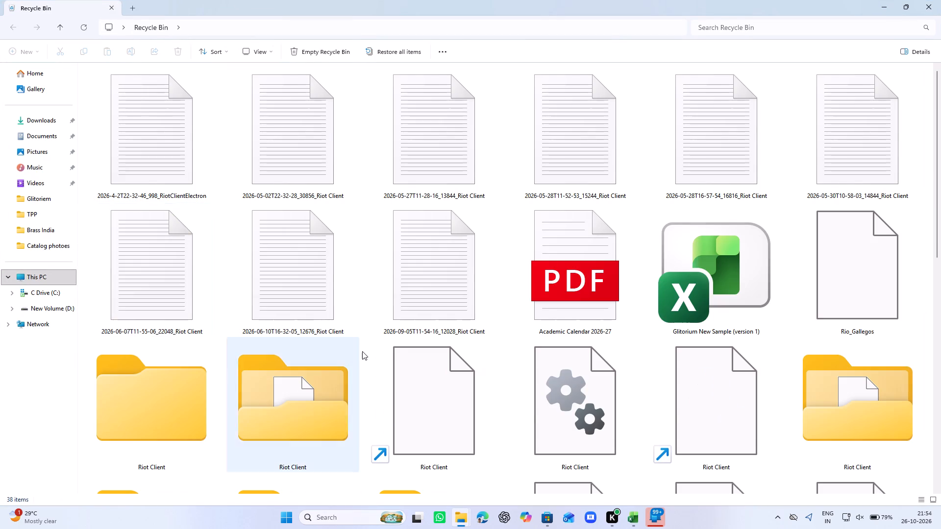
{"action": "scroll", "coordinate": [362, 351], "scroll_direction": "down", "scroll_amount": 16}
{"action": "scroll", "coordinate": [362, 351], "scroll_direction": "down", "scroll_amount": 13}
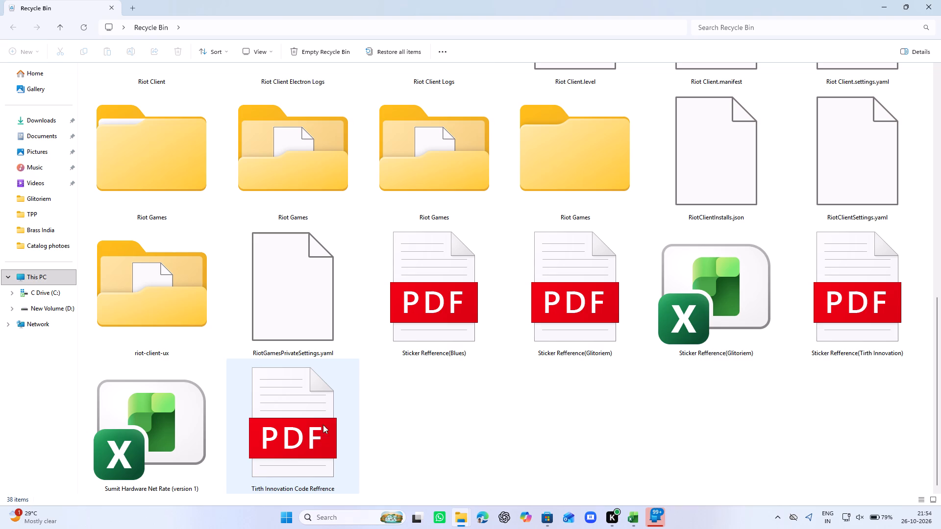
{"action": "double_click", "coordinate": [316, 421]}
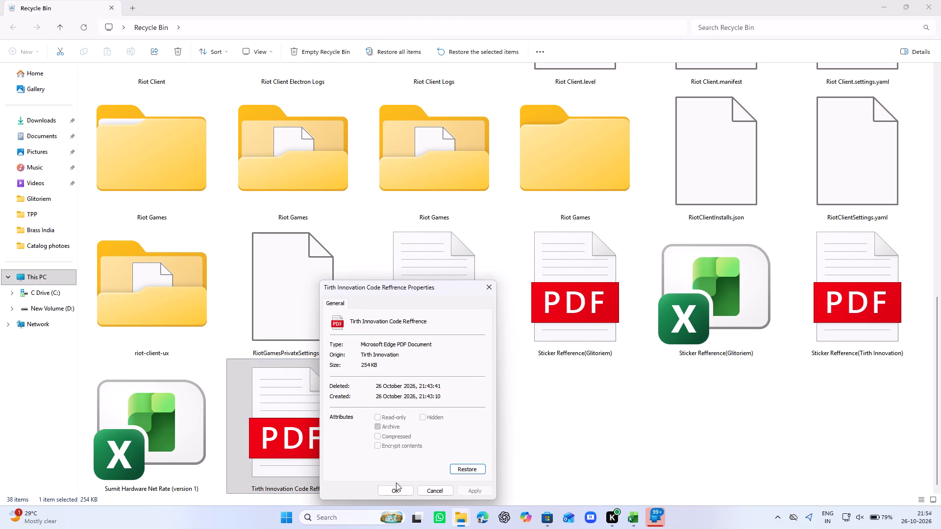
{"action": "left_click", "coordinate": [469, 470]}
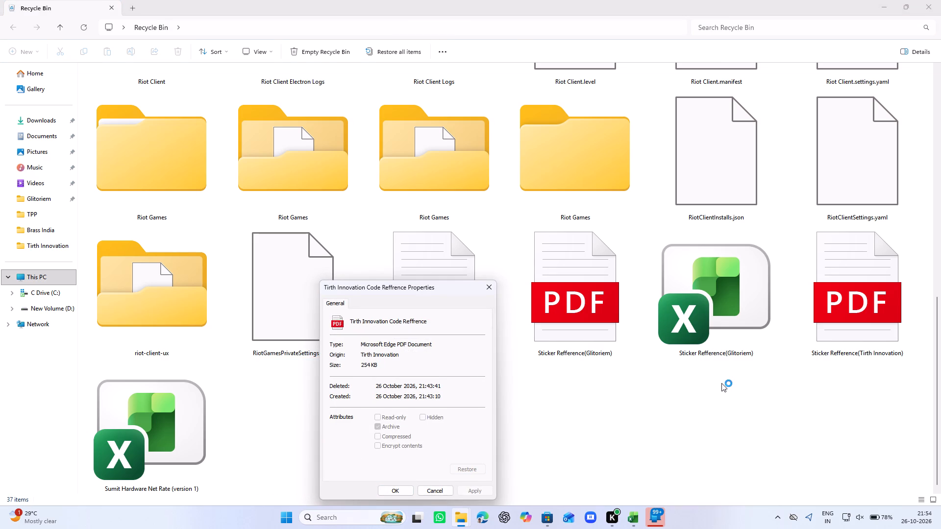
{"action": "left_click", "coordinate": [397, 492]}
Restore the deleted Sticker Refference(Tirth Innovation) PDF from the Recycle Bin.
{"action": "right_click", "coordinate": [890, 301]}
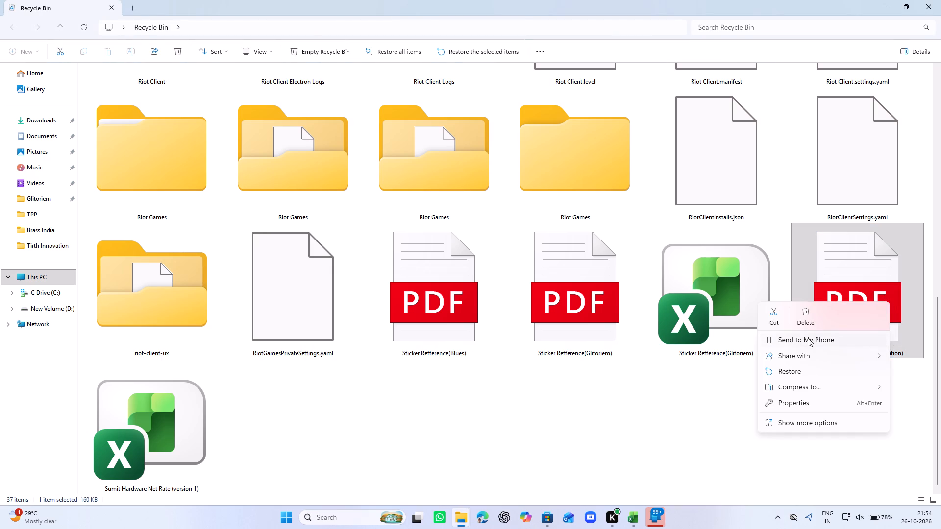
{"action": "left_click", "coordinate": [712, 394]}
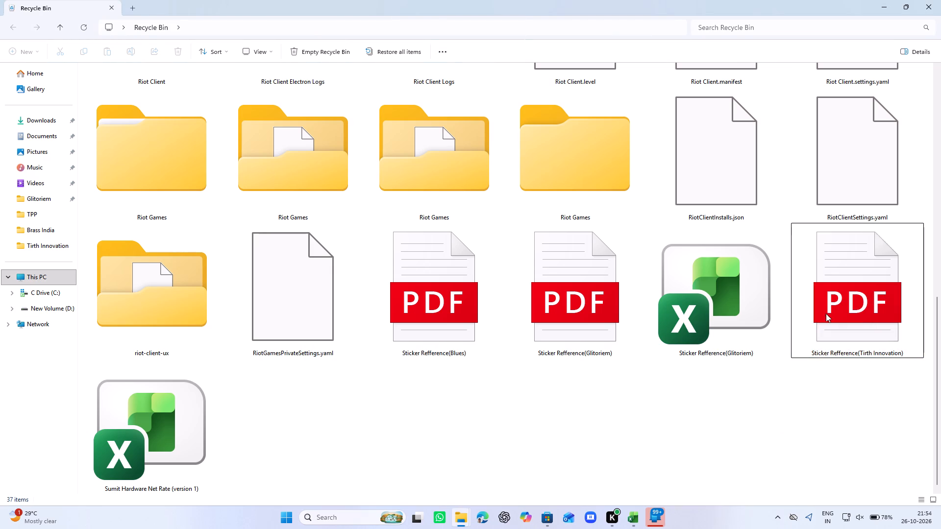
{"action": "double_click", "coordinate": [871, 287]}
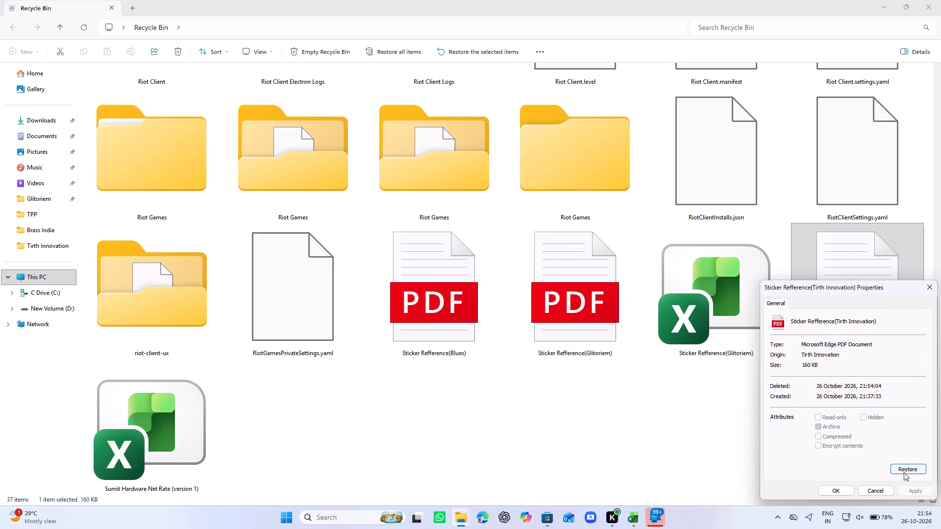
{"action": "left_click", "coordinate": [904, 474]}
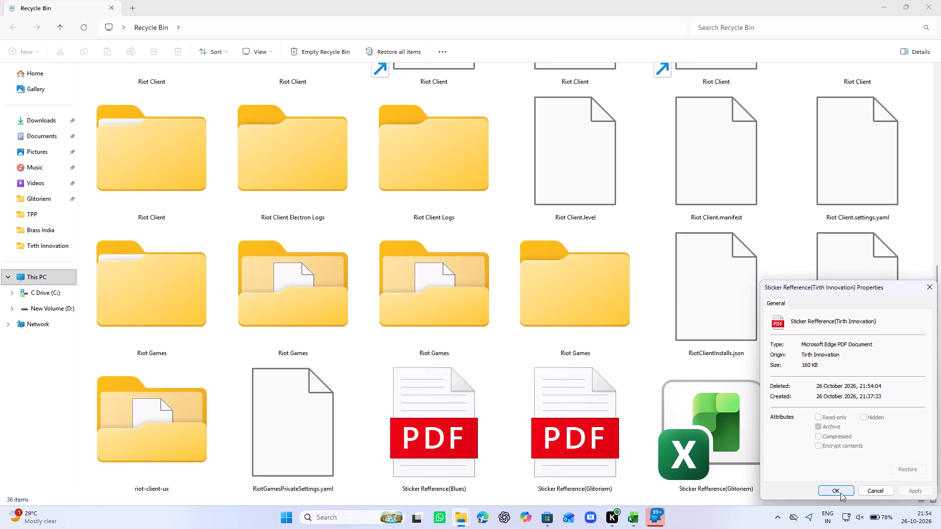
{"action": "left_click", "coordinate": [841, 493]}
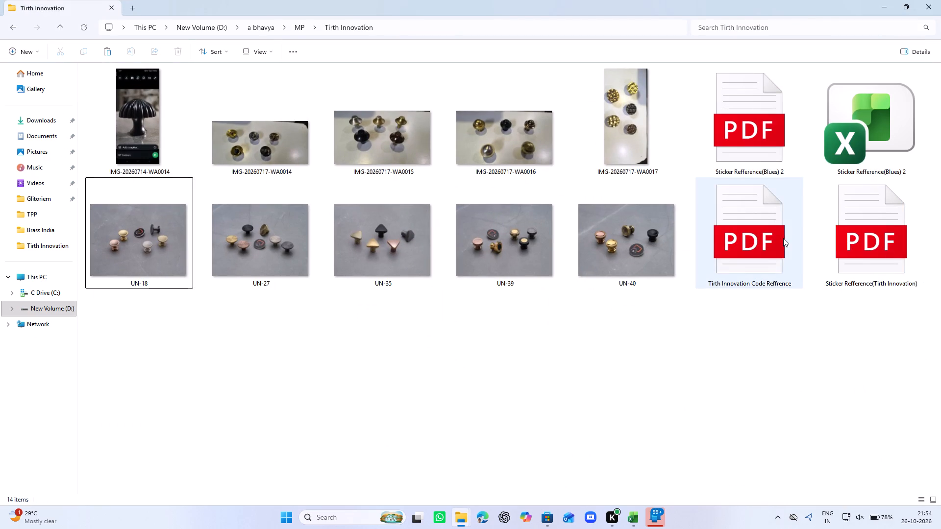
Open the Tirth Innovation Code Reffrence PDF from the Tirth Innovation folder, check its page, and close it.
{"action": "double_click", "coordinate": [783, 238]}
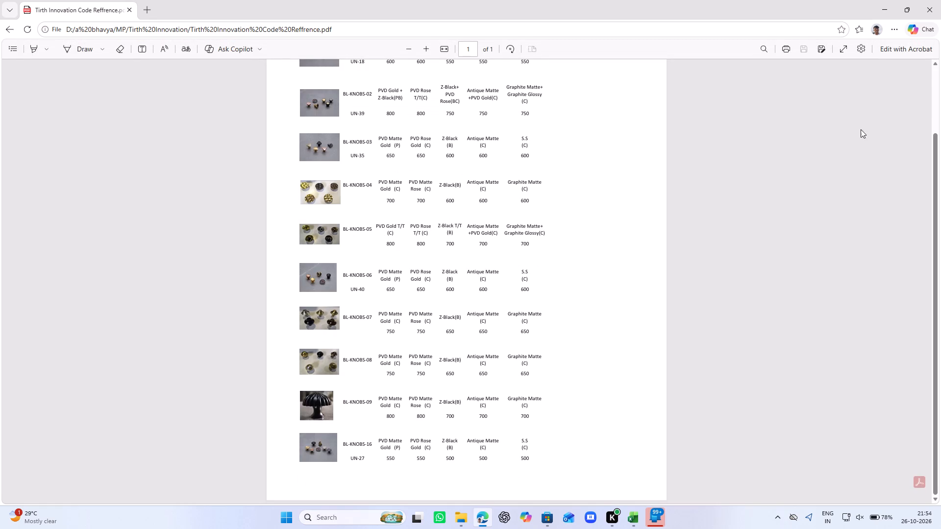
{"action": "left_click", "coordinate": [940, 0]}
Delete the Sticker Refference(Tirth Innovation) PDF from the Tirth Innovation folder.
{"action": "left_click", "coordinate": [873, 246]}
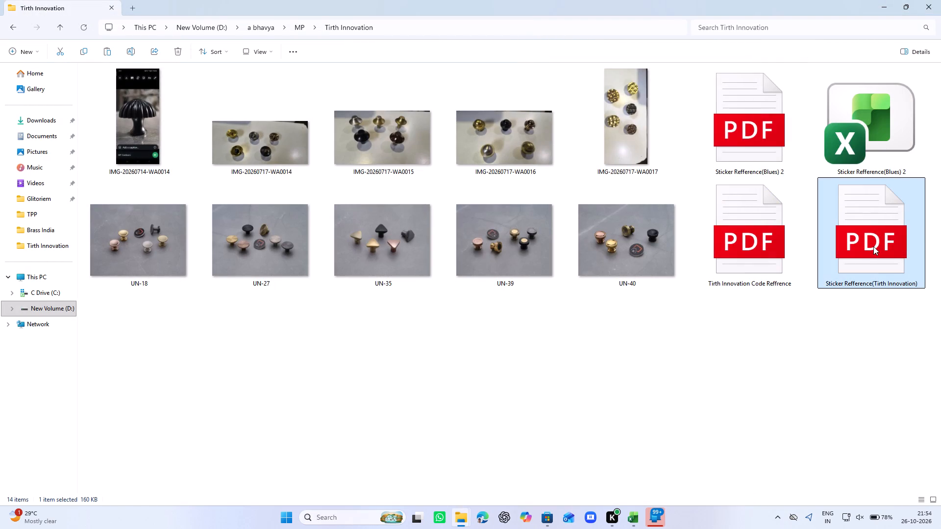
{"action": "key", "text": "Delete"}
Open the Tirth Innovation Code Reffrence PDF for another check and close it.
{"action": "double_click", "coordinate": [774, 240]}
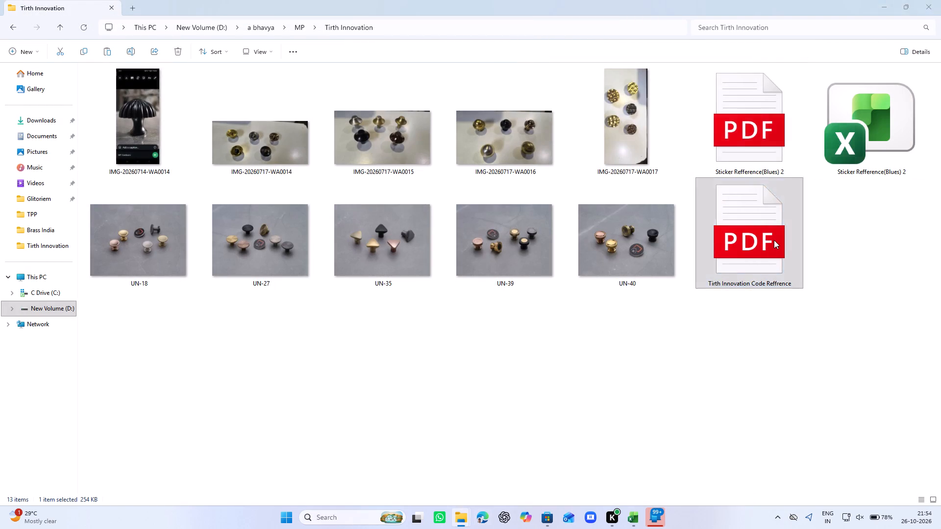
{"action": "left_click", "coordinate": [940, 0]}
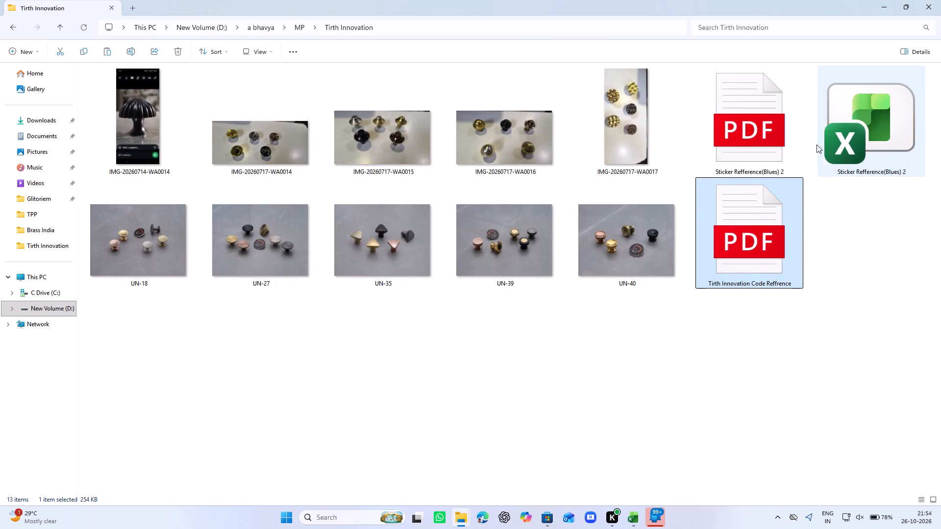
Copy the Tirth Innovation Code Reffrence PDF file to the clipboard.
{"action": "left_click", "coordinate": [766, 217]}
{"action": "key", "text": "ctrl+x"}
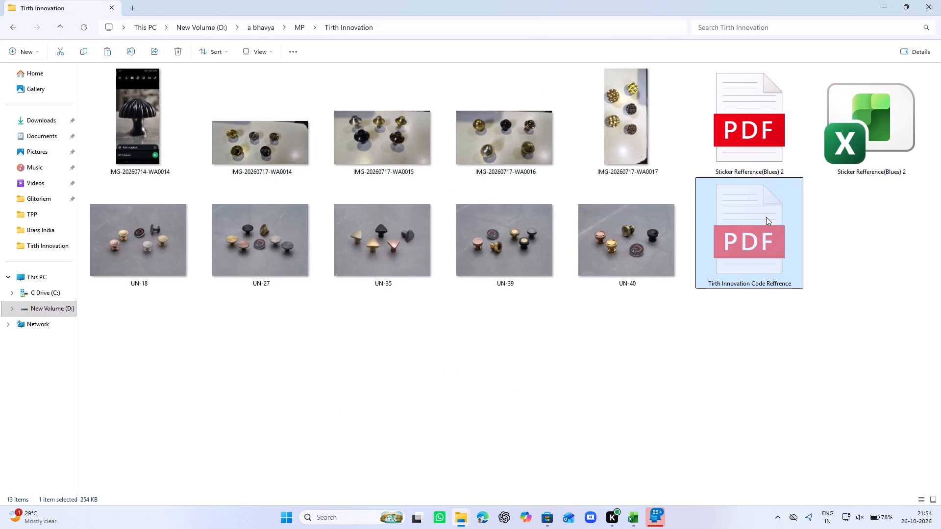
{"action": "key", "text": "ctrl+c"}
{"action": "key", "text": "ctrl+c"}
{"action": "key", "text": "ctrl+c"}
{"action": "key", "text": "ctrl+c"}
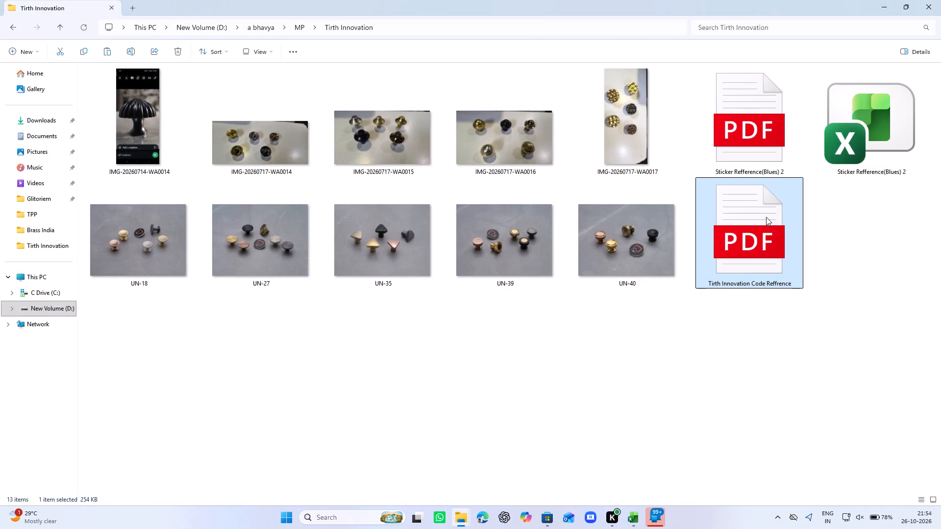
Open the copied Tirth Innovation Code Reffrence PDF, verify its knob finish codes and prices, and close it.
{"action": "double_click", "coordinate": [766, 217]}
{"action": "left_click", "coordinate": [940, 0]}
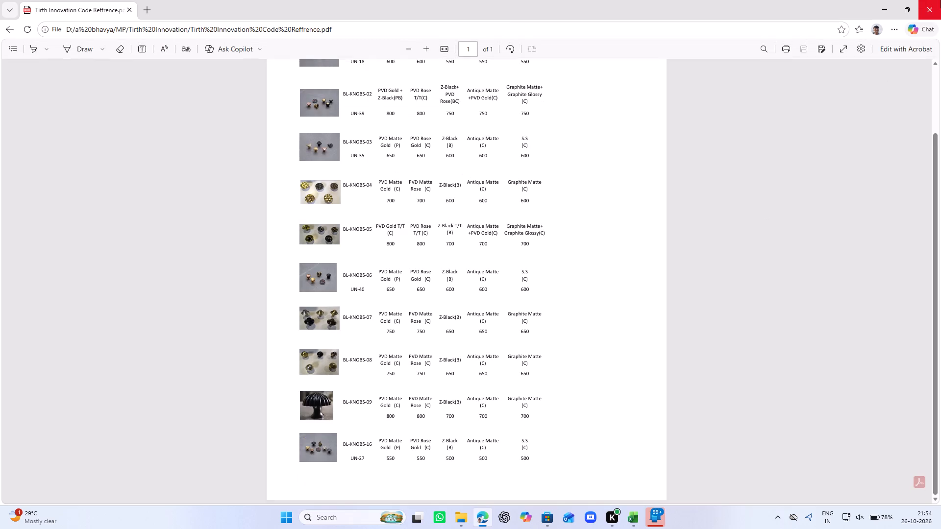